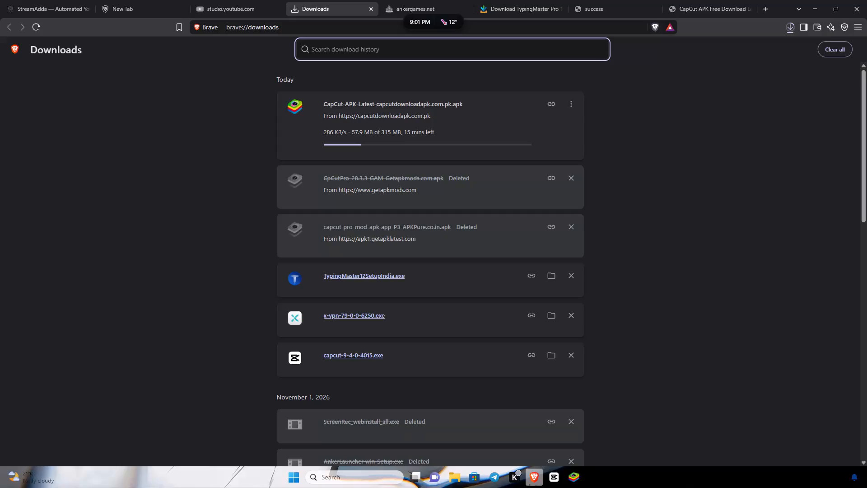
Remove today's CpCutPro, capcut-pro-mod, TypingMaster, x-vpn and capcut-9-4-0-4015 entries from the download history, keeping the running CapCut APK download.
click(567, 178)
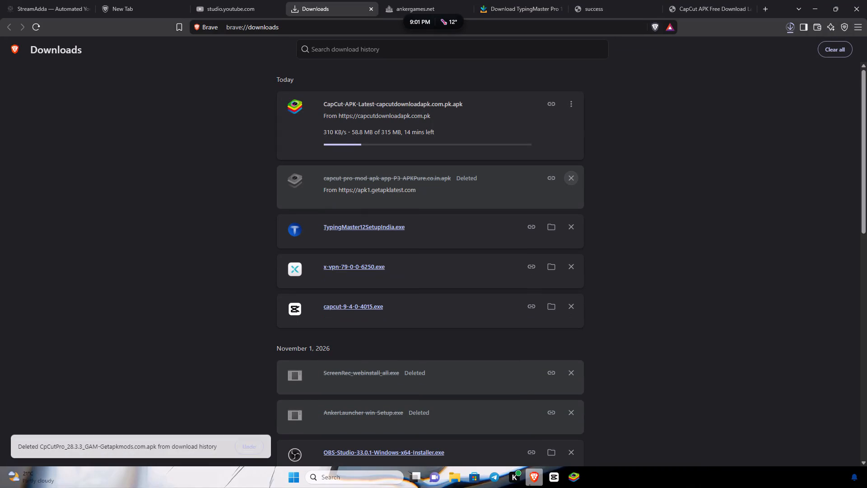
click(568, 181)
click(568, 181)
click(568, 181)
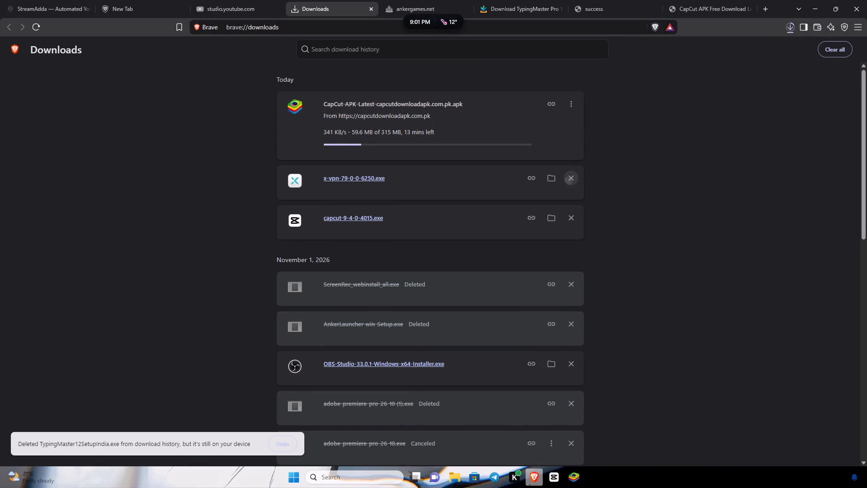
click(568, 181)
Remove the ScreenRec, AnkerLauncher and both adobe-premiere-pro entries dated November 1 from the download history, keeping the OBS Studio installer.
click(568, 200)
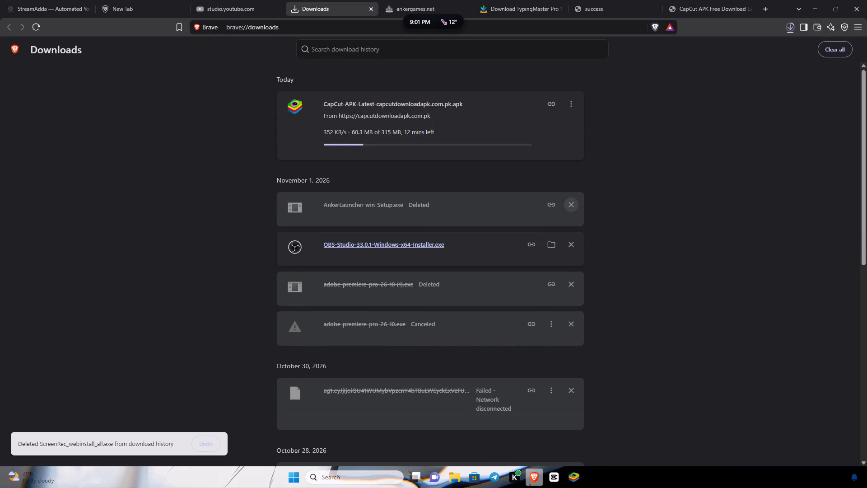
click(568, 200)
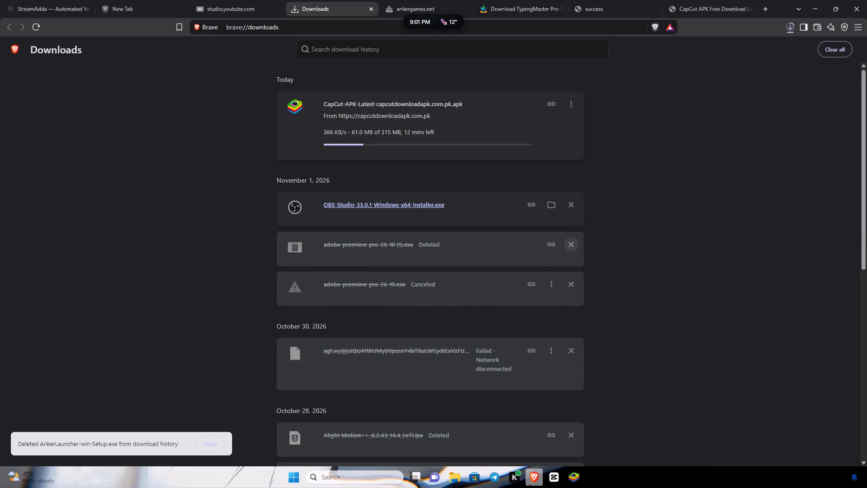
click(572, 246)
click(572, 246)
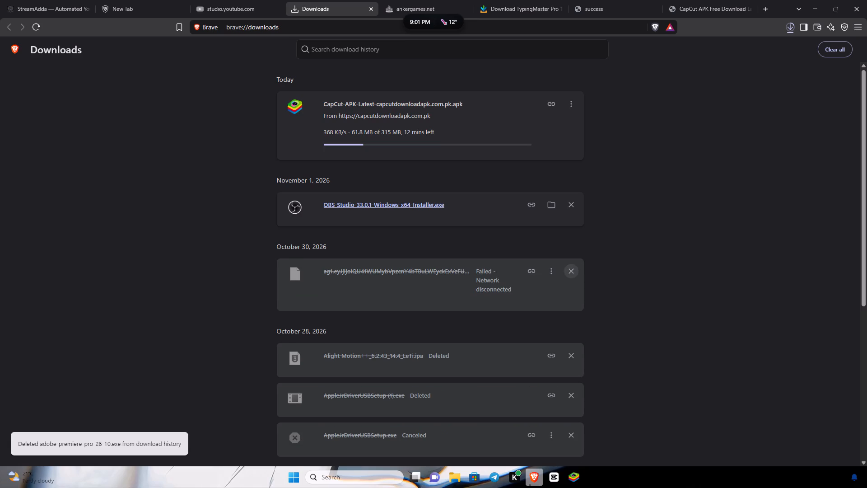
Remove the failed October 30 entry and the October 28 Alight Motion and two AppleJrDriverUSBSetup entries from the download history.
click(572, 270)
click(572, 273)
click(573, 273)
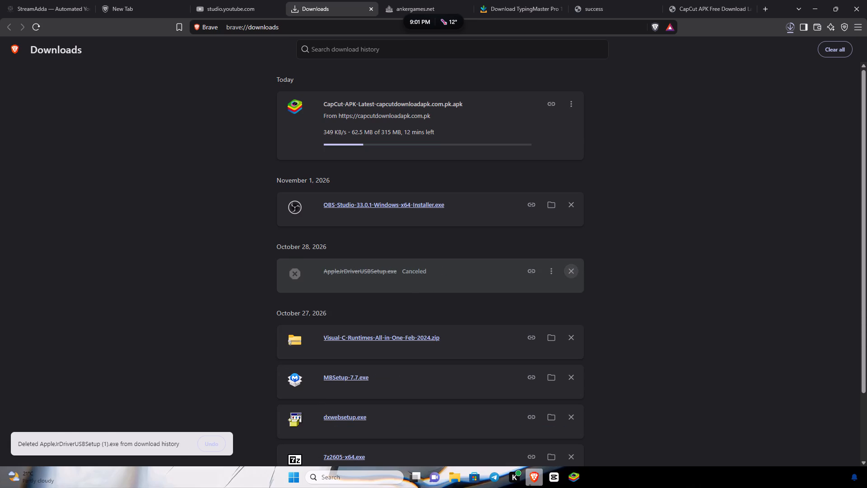
click(573, 273)
scroll(646, 288, down, 10)
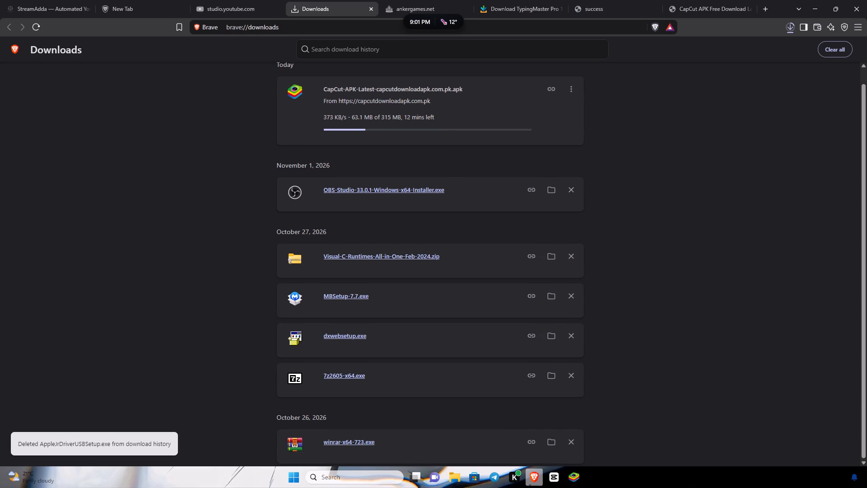
scroll(647, 283, up, 10)
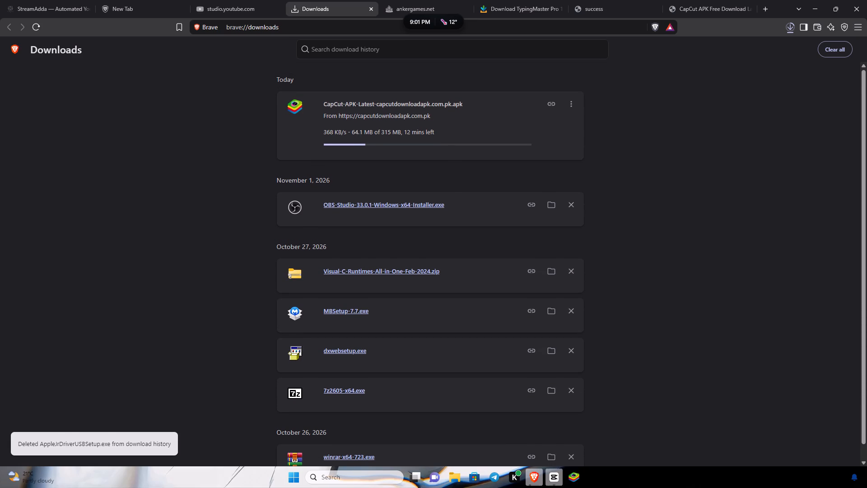
Switch to the CapCut project and try to reload the sticker library.
click(558, 486)
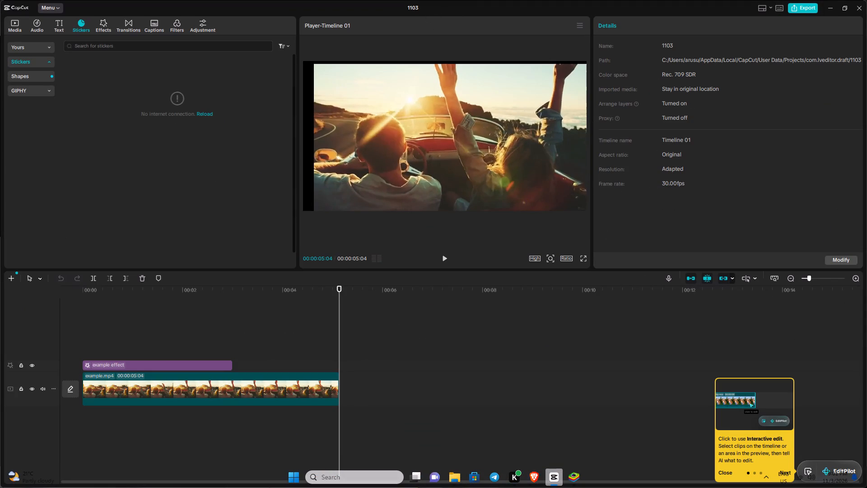
click(114, 34)
click(212, 114)
click(203, 110)
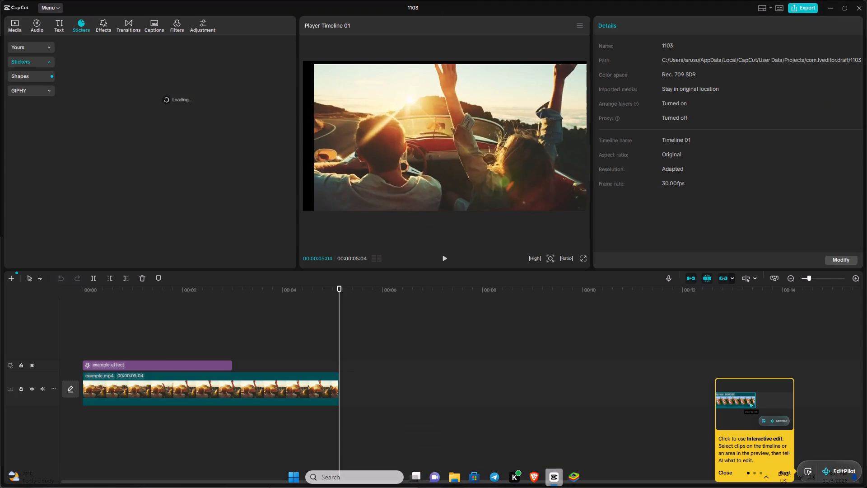
Play the timeline several times to review the example.mp4 clip with its effect in the player.
click(446, 263)
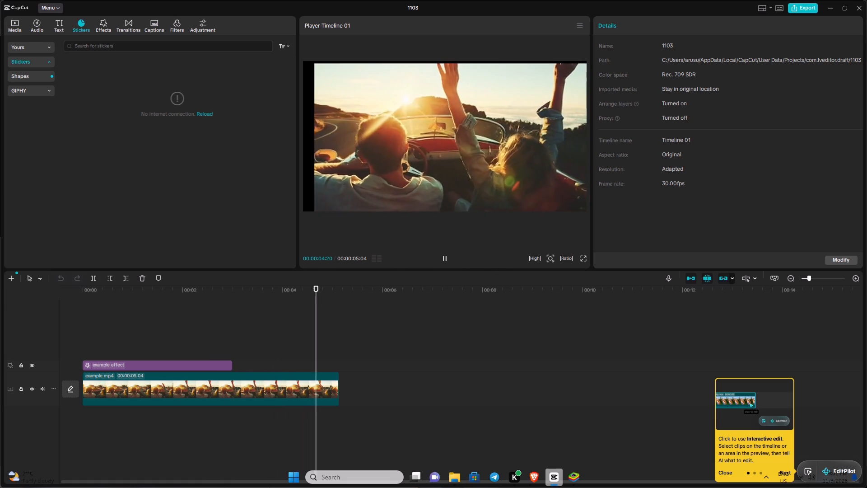
click(447, 261)
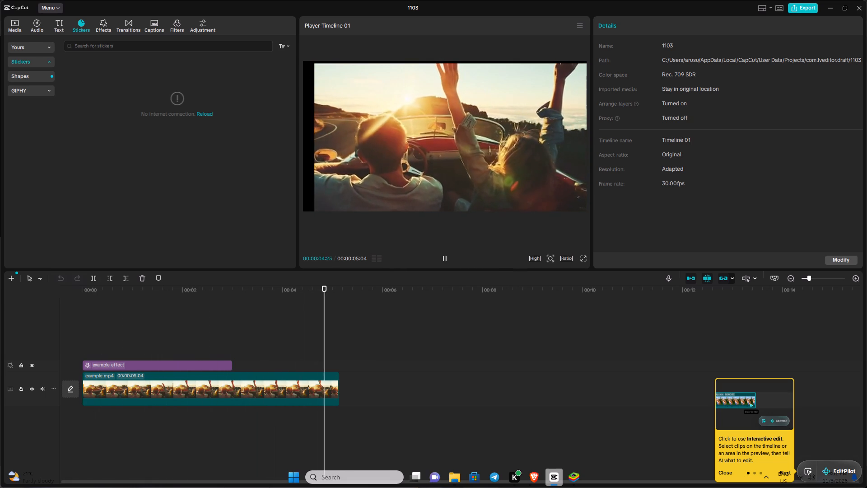
click(447, 266)
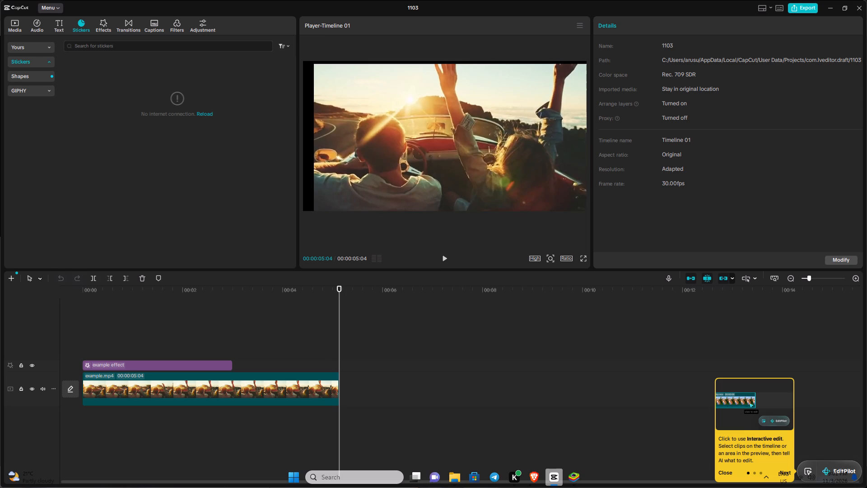
click(447, 263)
click(447, 255)
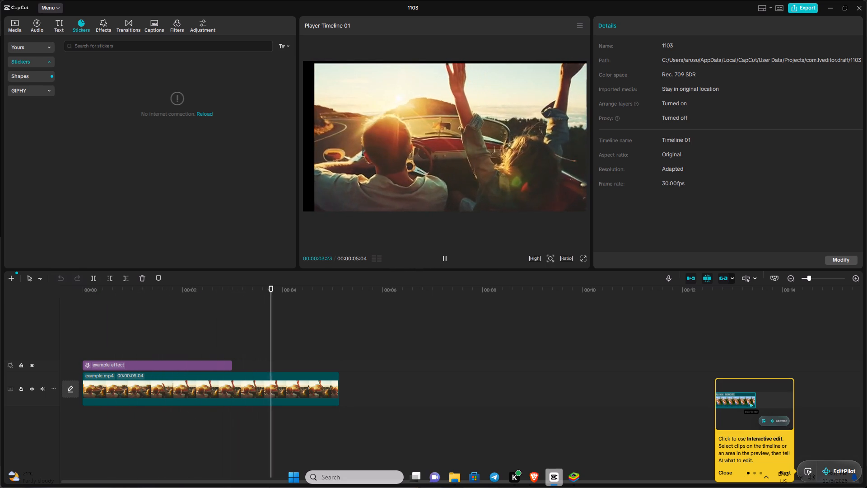
click(444, 258)
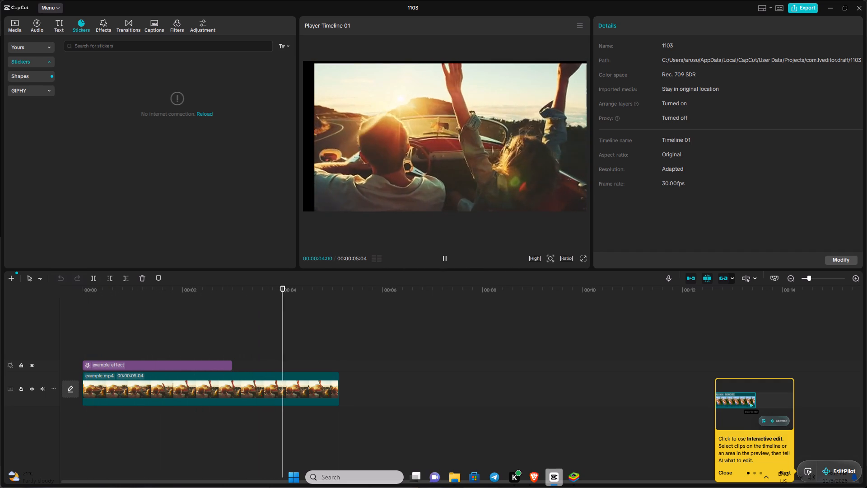
click(447, 258)
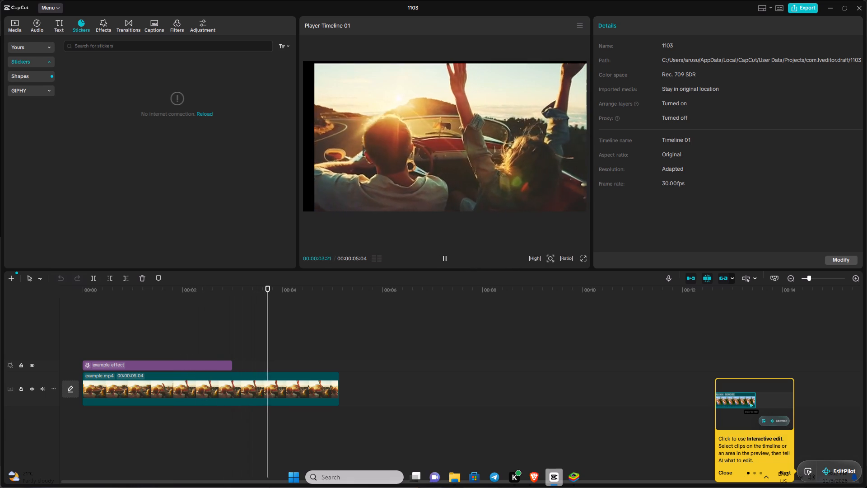
click(446, 260)
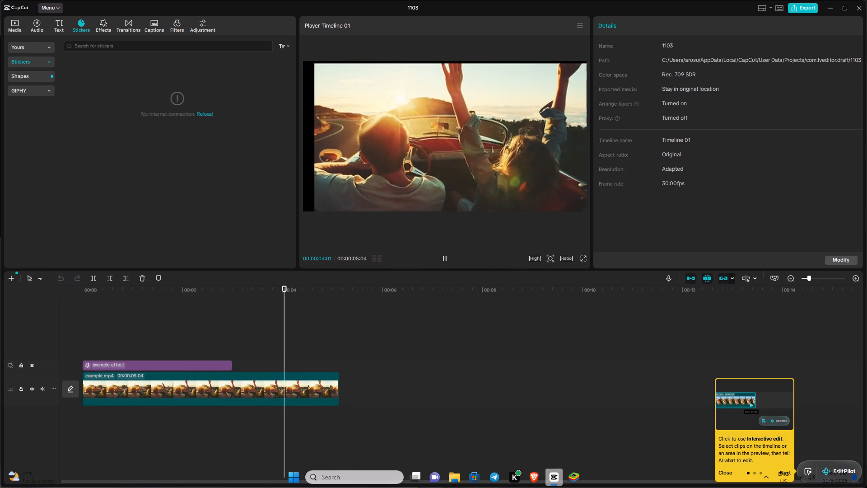
click(447, 258)
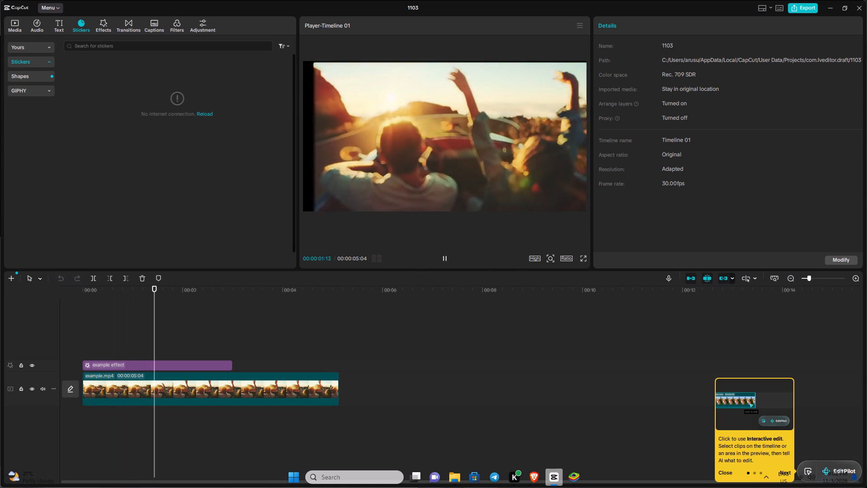
scroll(304, 213, down, 1)
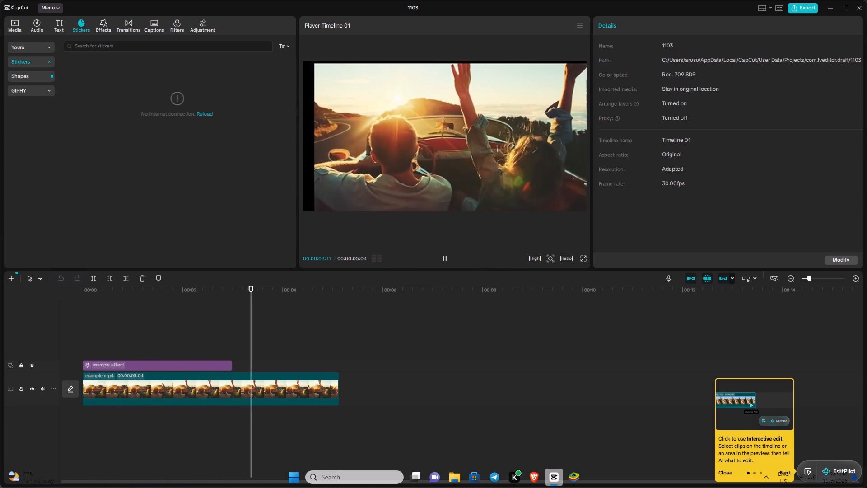
click(445, 259)
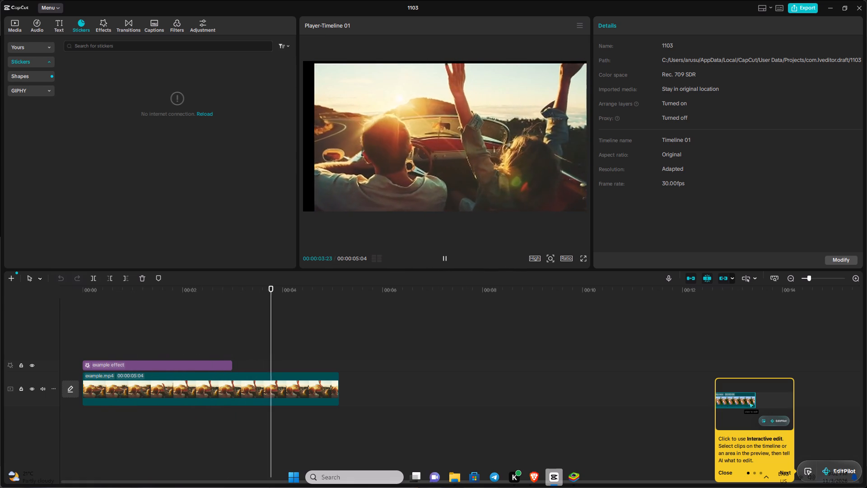
click(443, 260)
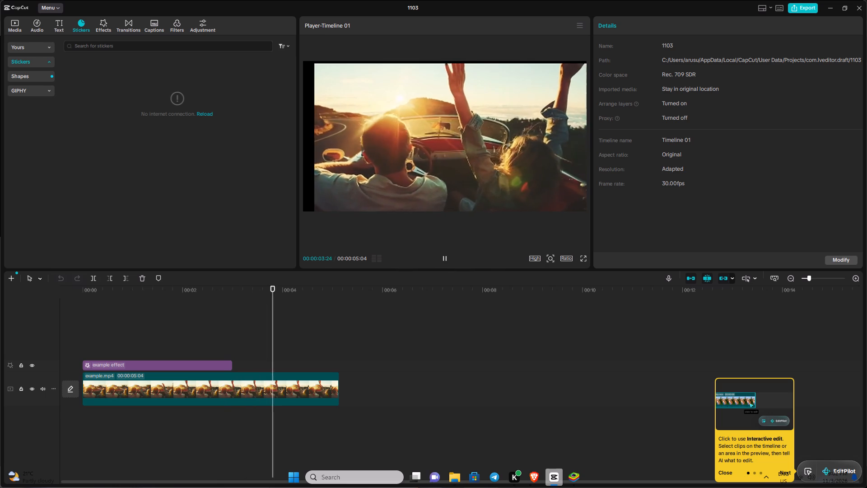
scroll(660, 124, down, 2)
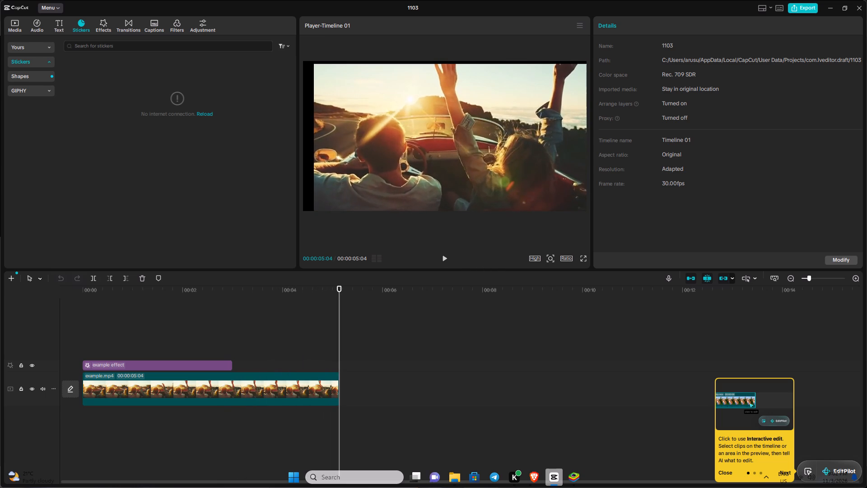
click(443, 257)
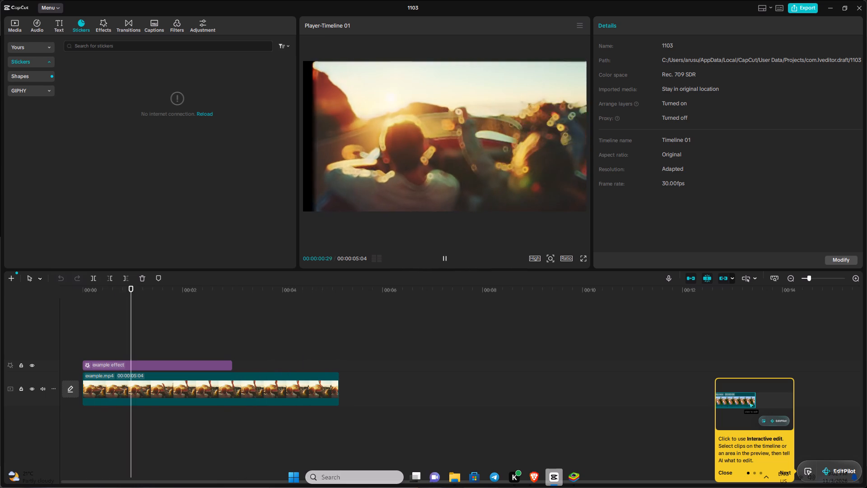
Look through the Adjustment and Filters libraries while replaying the timeline preview.
click(214, 29)
click(198, 24)
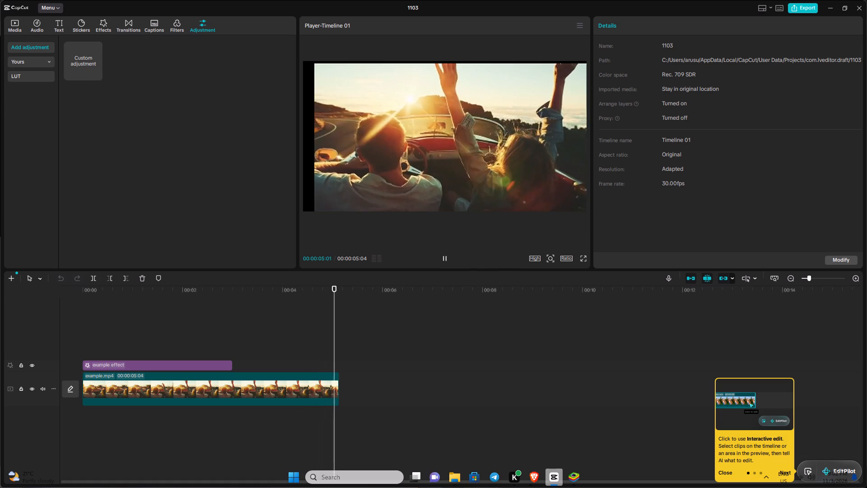
click(447, 262)
click(160, 23)
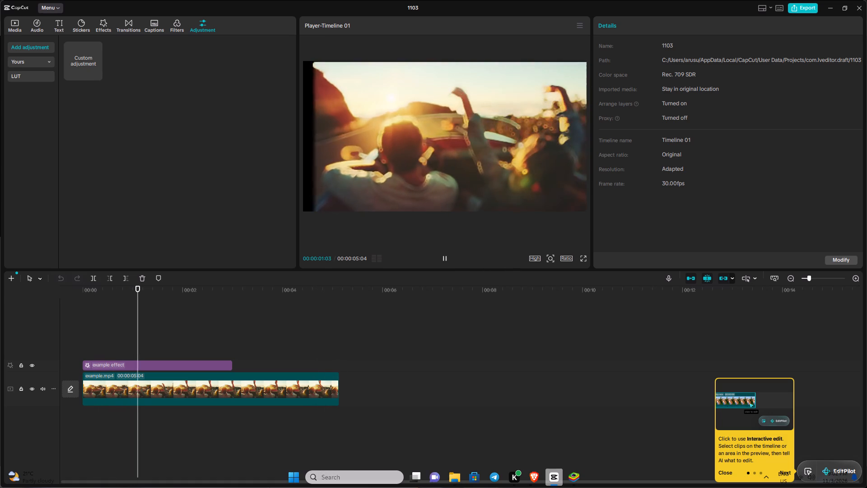
click(170, 23)
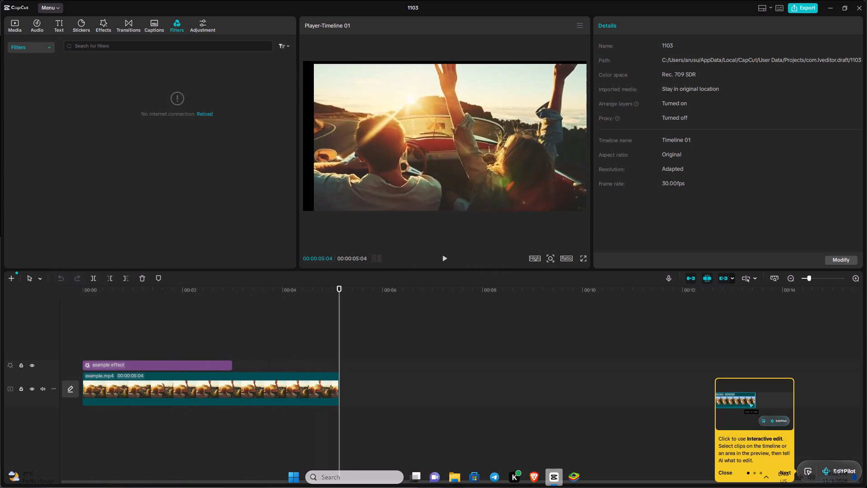
click(438, 258)
click(447, 257)
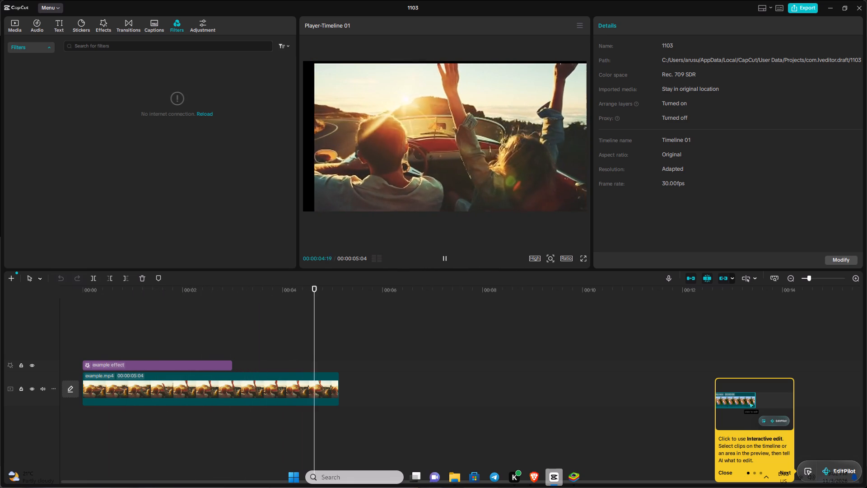
click(441, 264)
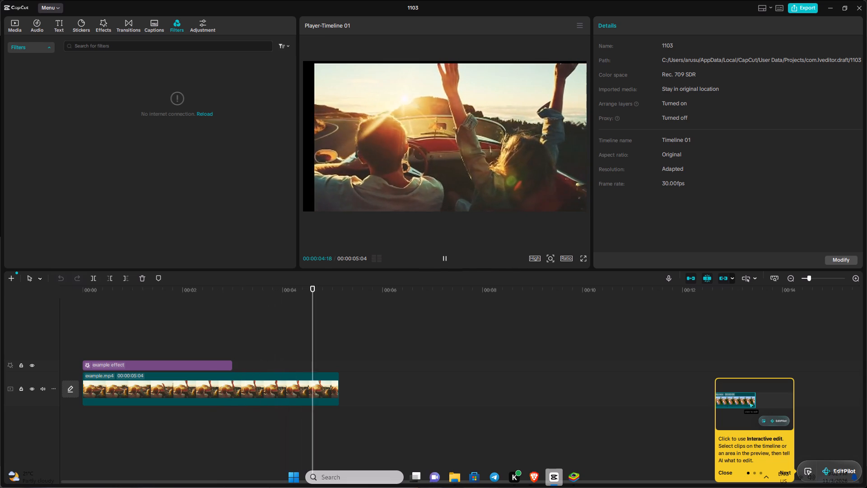
click(449, 264)
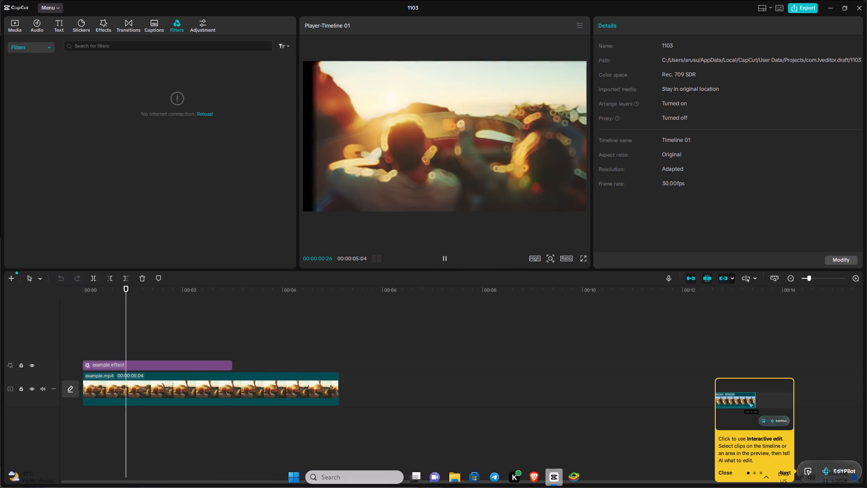
Set the project's aspect ratio to 16:9.
click(564, 257)
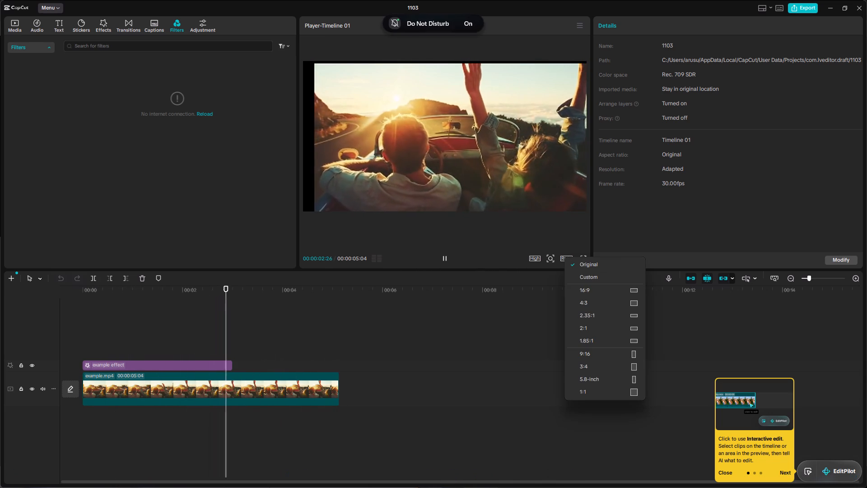
click(592, 288)
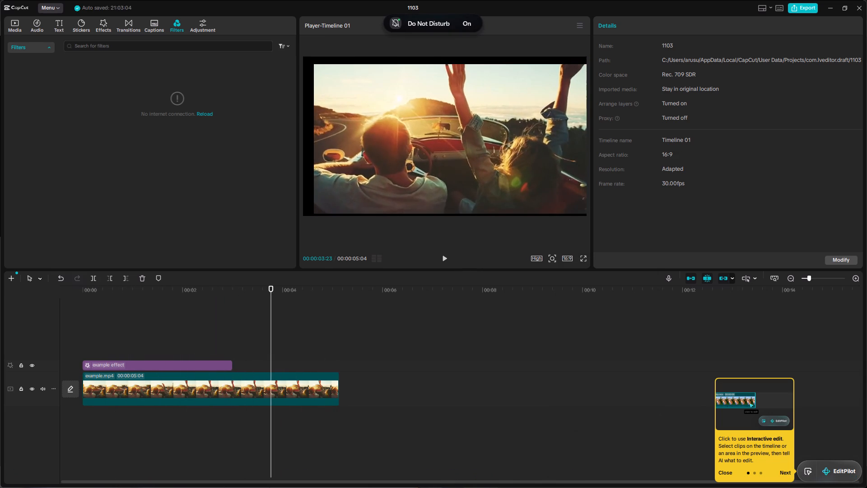
Play the reframed video, select the example.mp4 clip in the preview and stop playback near the clip's end.
click(441, 256)
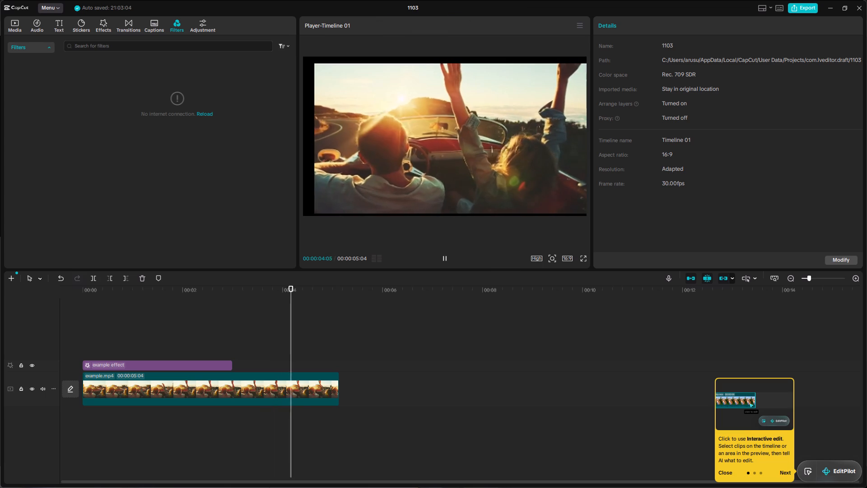
click(419, 155)
click(484, 158)
click(463, 162)
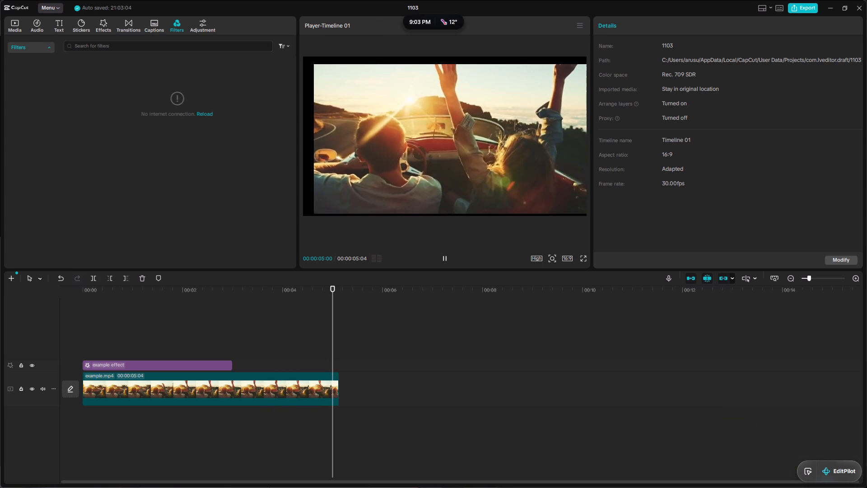
click(444, 250)
click(443, 258)
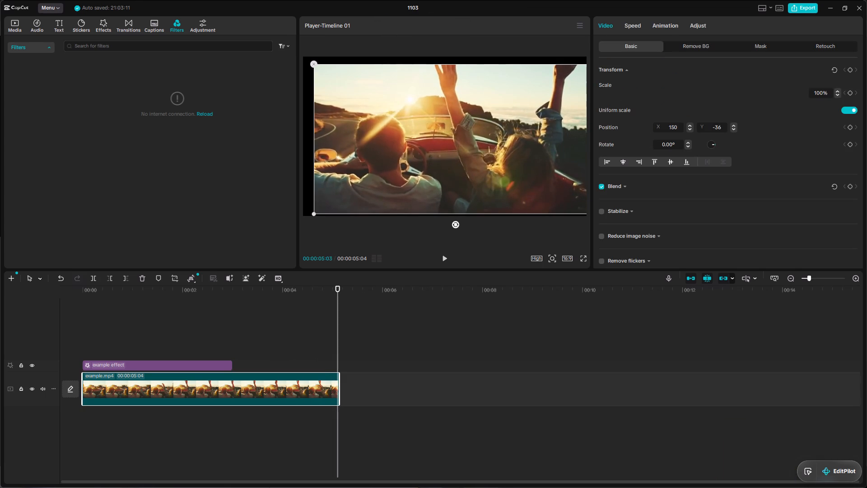
Replay the example.mp4 clip from the start of the timeline.
click(449, 254)
click(447, 258)
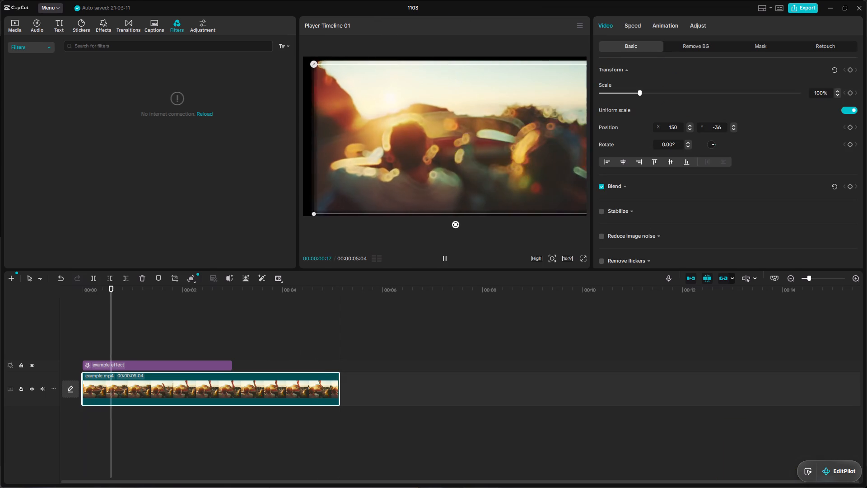
Turn on Stabilize and Reduce image noise for the example.mp4 clip.
click(628, 220)
click(600, 208)
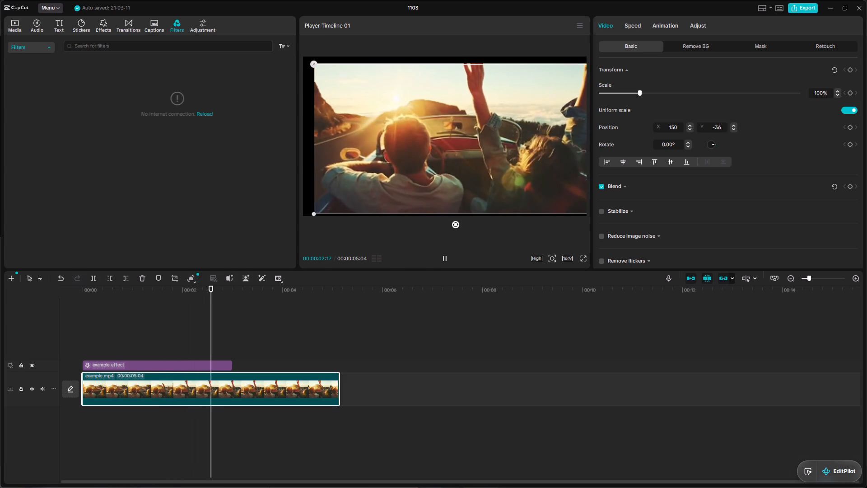
click(600, 209)
click(601, 251)
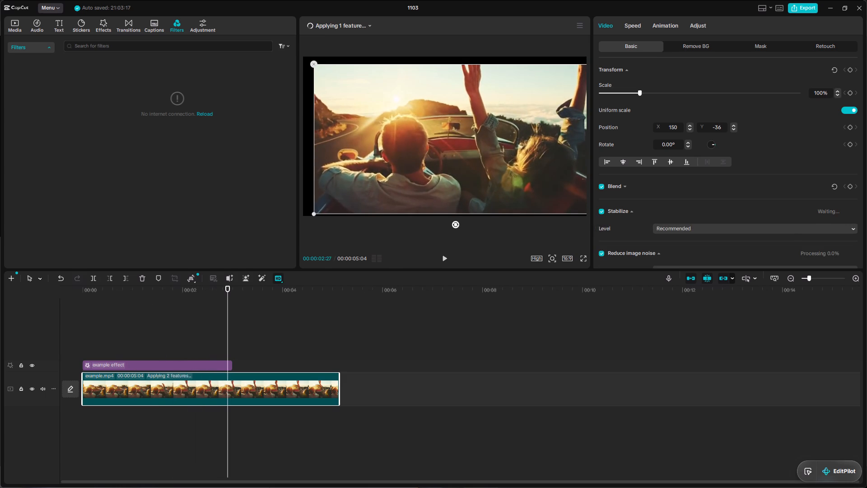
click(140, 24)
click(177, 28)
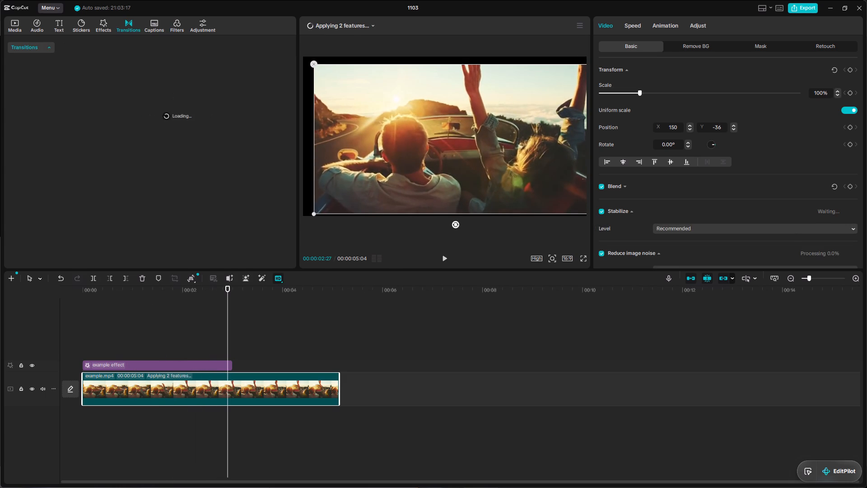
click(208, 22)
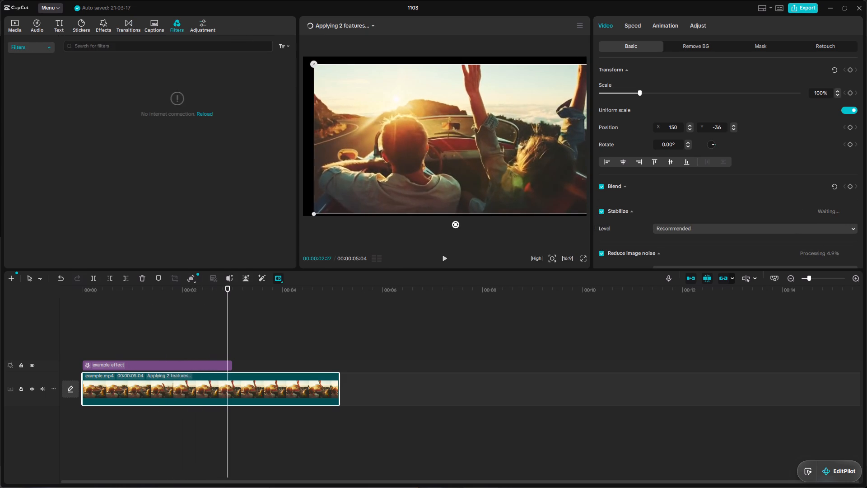
Set the example.mp4 clip's uniform scale to about 158%, trying smaller and larger sizes first.
drag(646, 92, 683, 95)
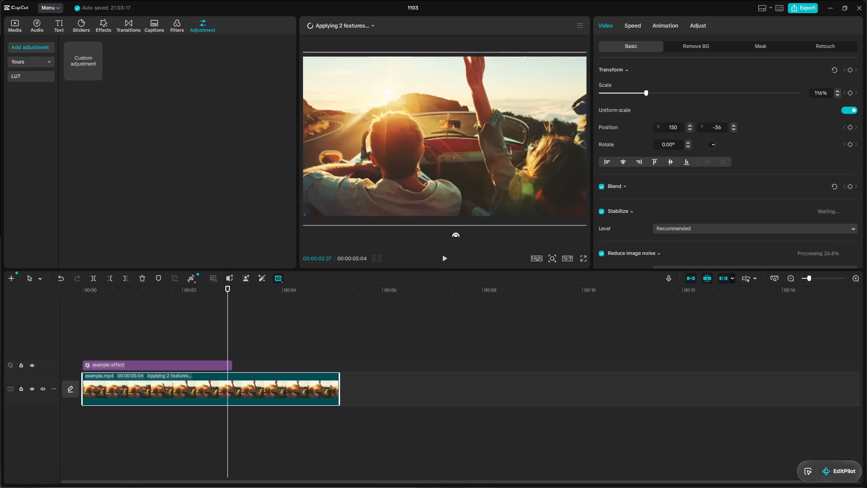
drag(683, 95, 694, 95)
drag(694, 94, 503, 78)
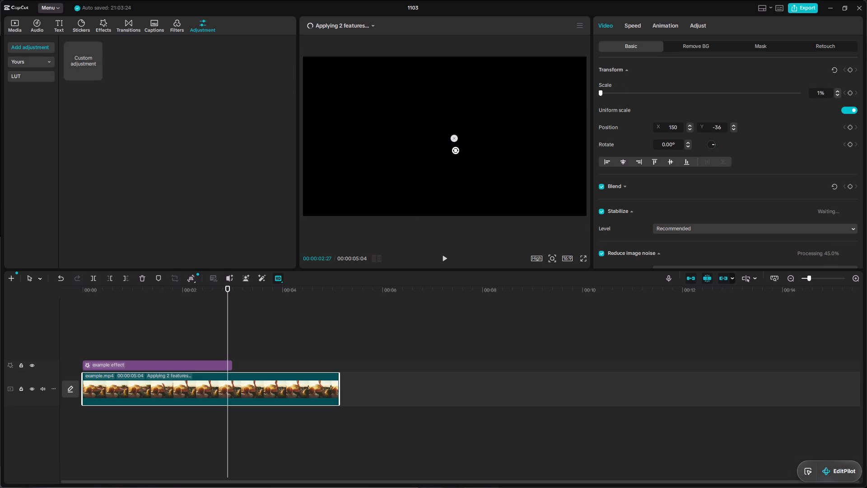
drag(503, 78, 665, 86)
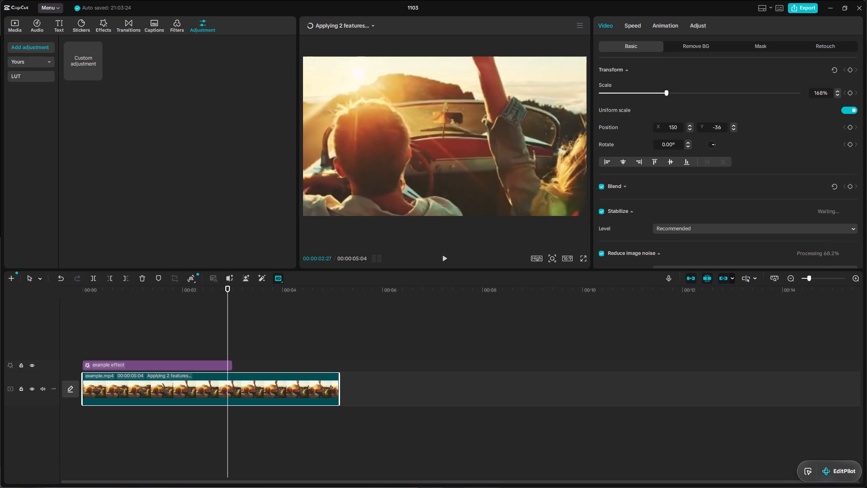
drag(665, 86, 662, 86)
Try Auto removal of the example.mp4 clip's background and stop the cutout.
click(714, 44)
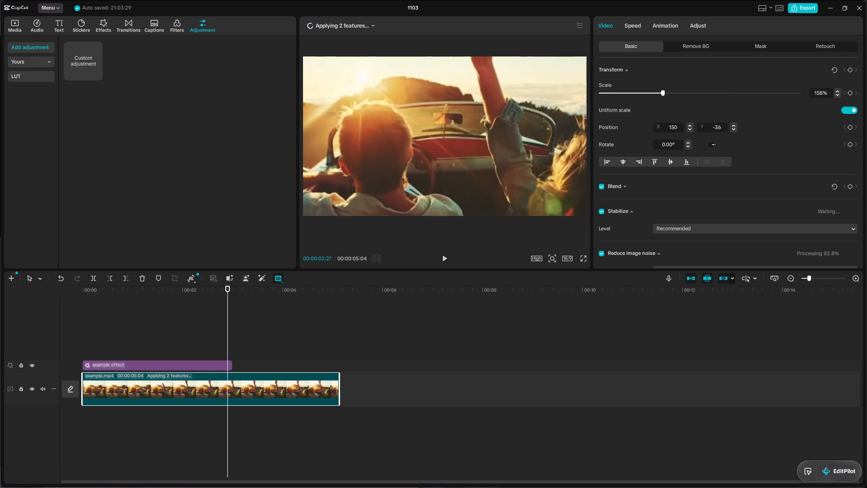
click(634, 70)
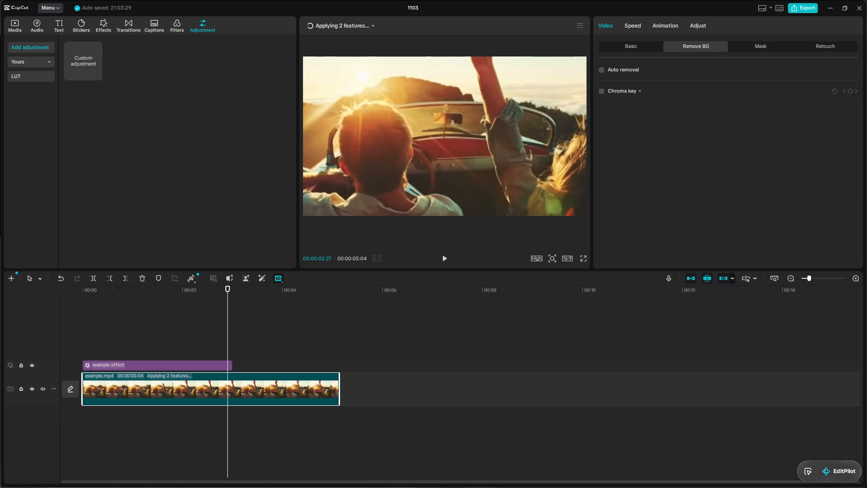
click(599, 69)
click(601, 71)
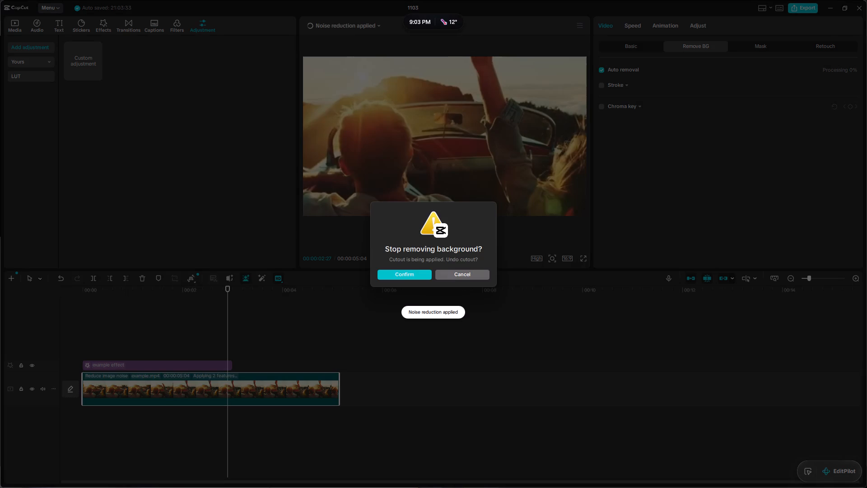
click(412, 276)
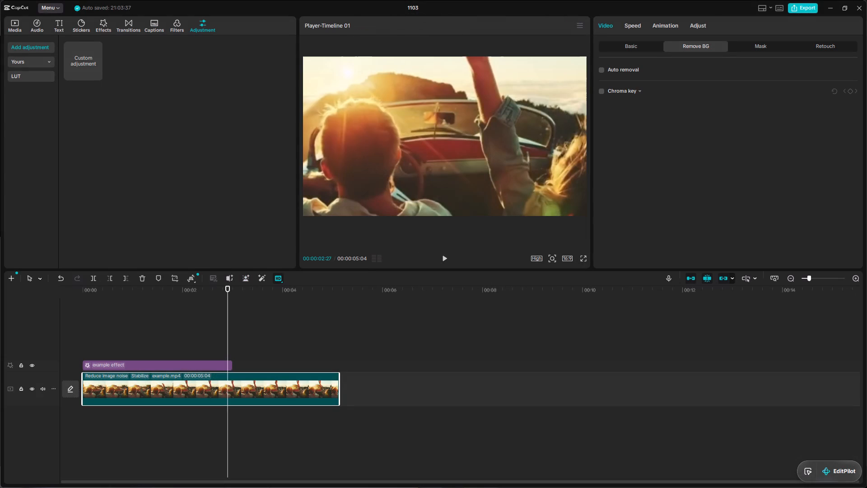
Look through the clip's Retouch options and its Basic adjustment settings.
click(743, 49)
click(812, 47)
click(689, 26)
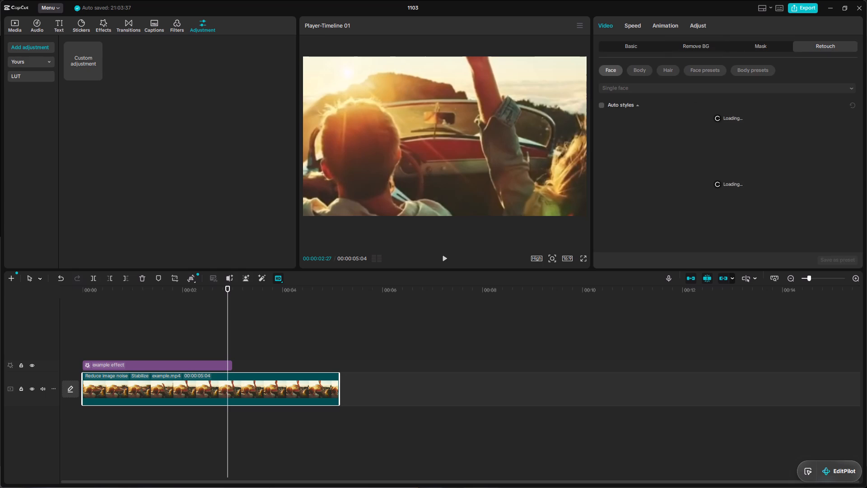
click(700, 25)
click(700, 25)
double_click(694, 26)
right_click(694, 29)
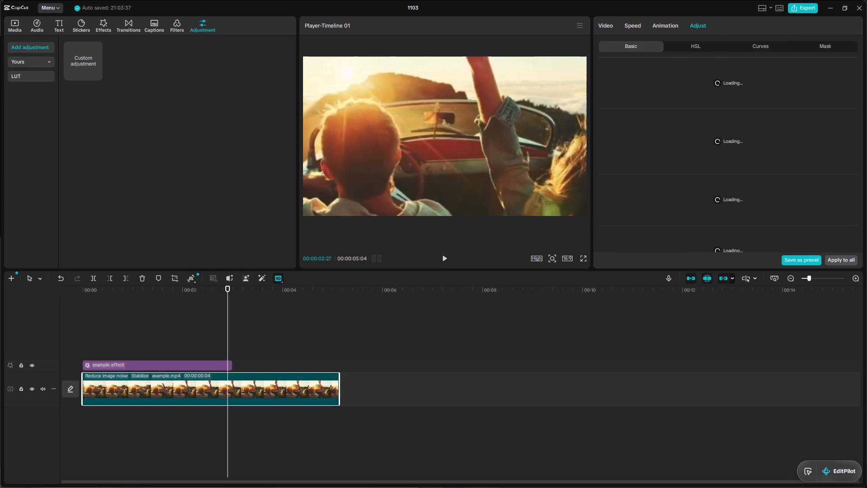
scroll(695, 138, up, 1)
scroll(695, 161, down, 3)
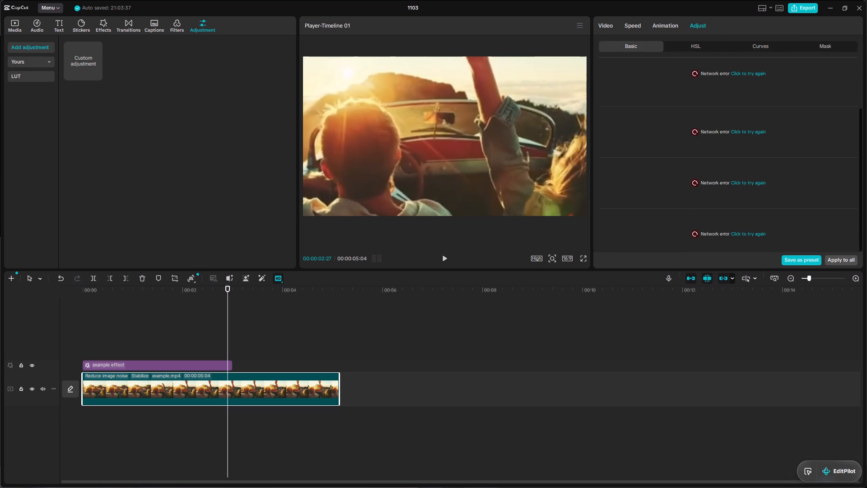
scroll(695, 169, up, 3)
scroll(695, 168, down, 2)
scroll(663, 155, up, 1)
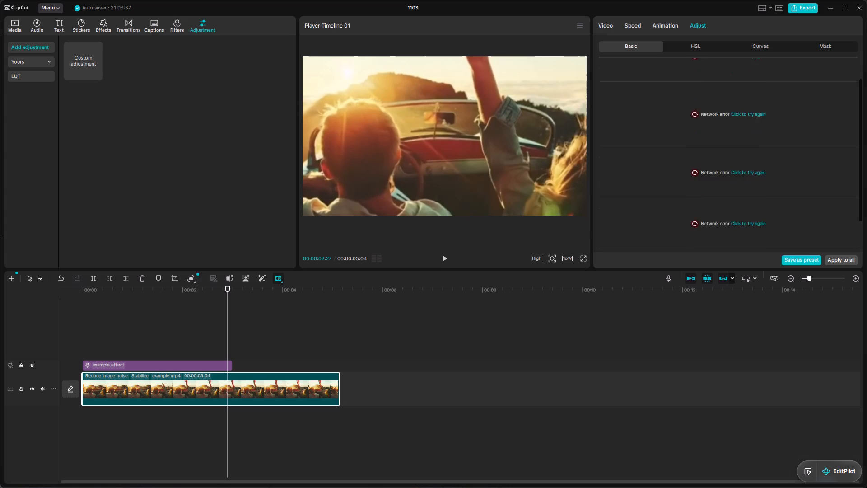
scroll(664, 155, up, 1)
scroll(664, 160, down, 1)
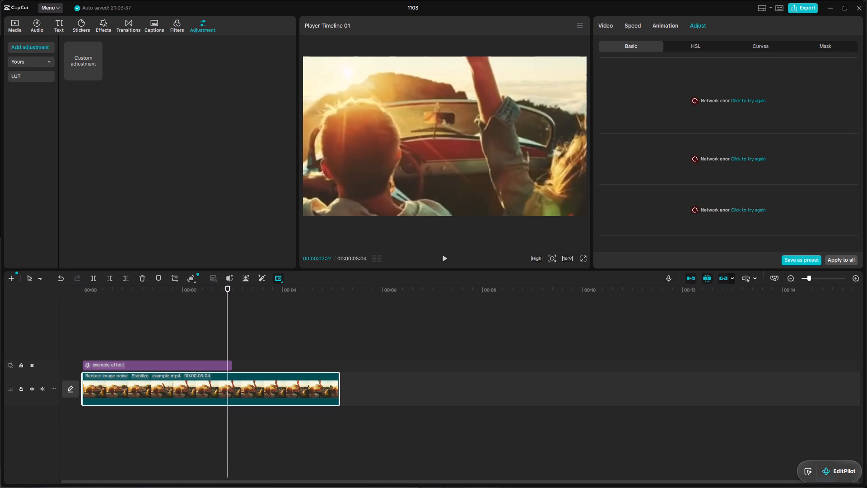
Switch to the Brave downloads page to check the CapCut APK download, and return to CapCut.
click(830, 11)
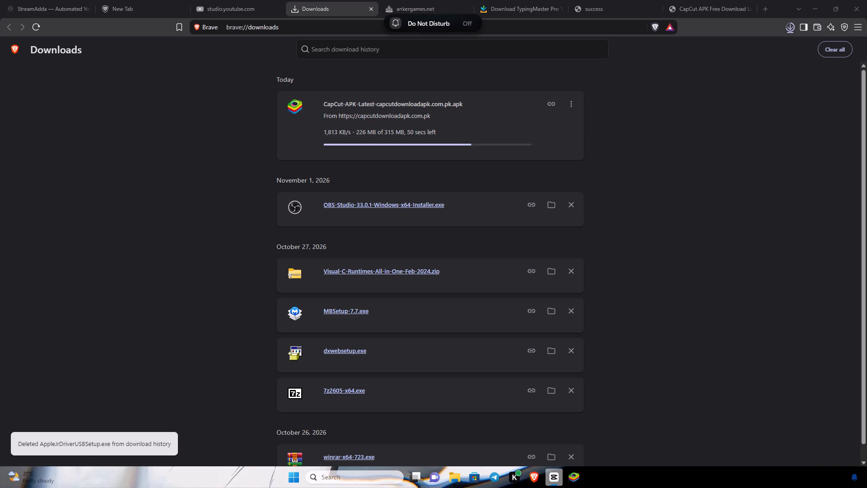
scroll(512, 155, up, 1)
scroll(512, 153, down, 1)
scroll(514, 150, up, 2)
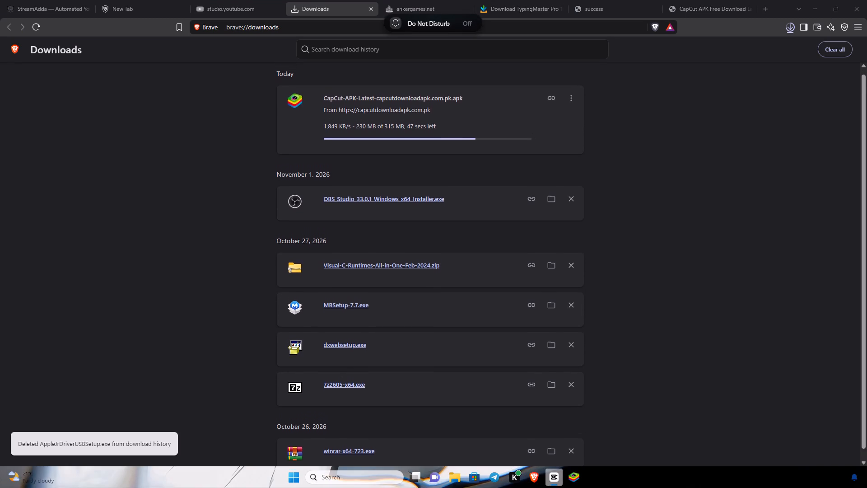
click(555, 481)
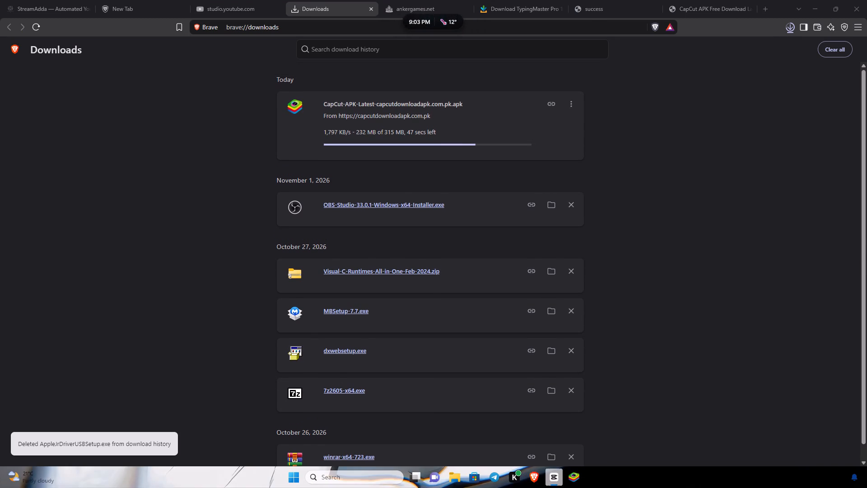
Play the rest of the example.mp4 clip and reload the Stickers library.
click(439, 256)
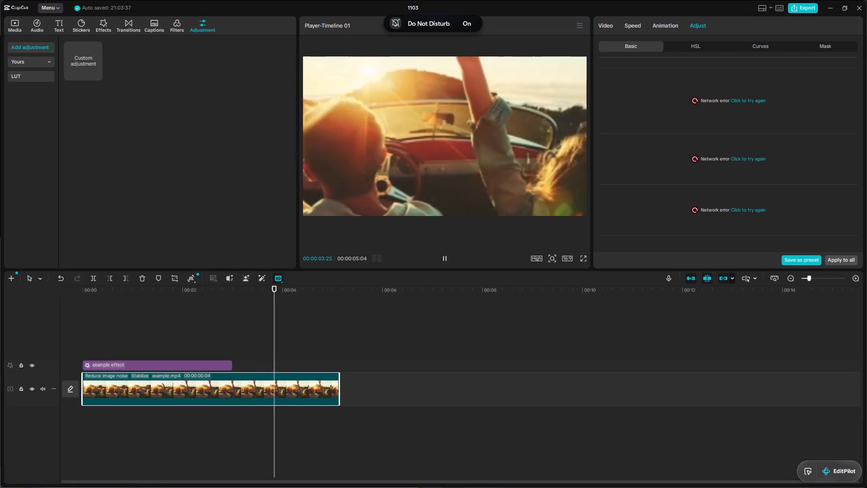
click(80, 28)
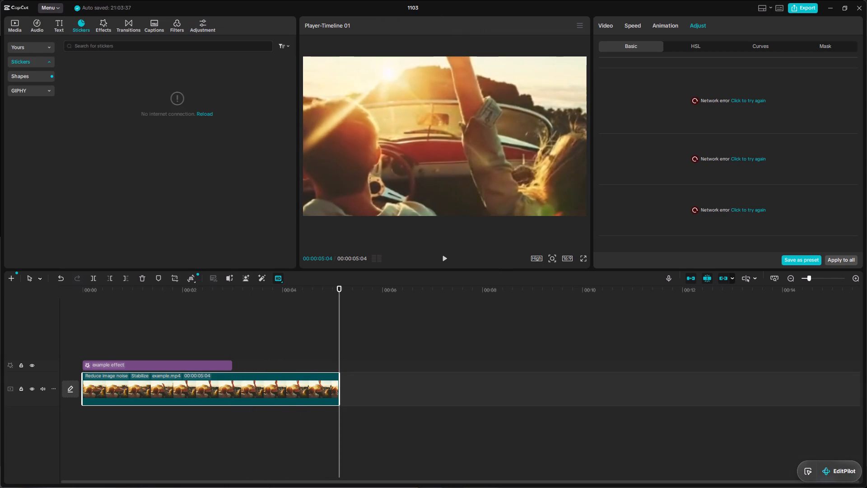
drag(205, 103, 205, 108)
click(206, 112)
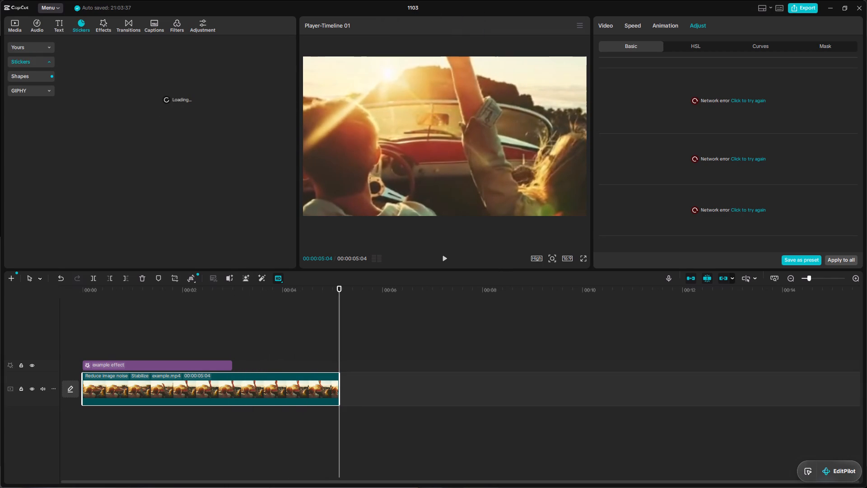
Move the playhead back to 00:00:03:05 on the timeline.
click(822, 272)
click(823, 275)
click(823, 276)
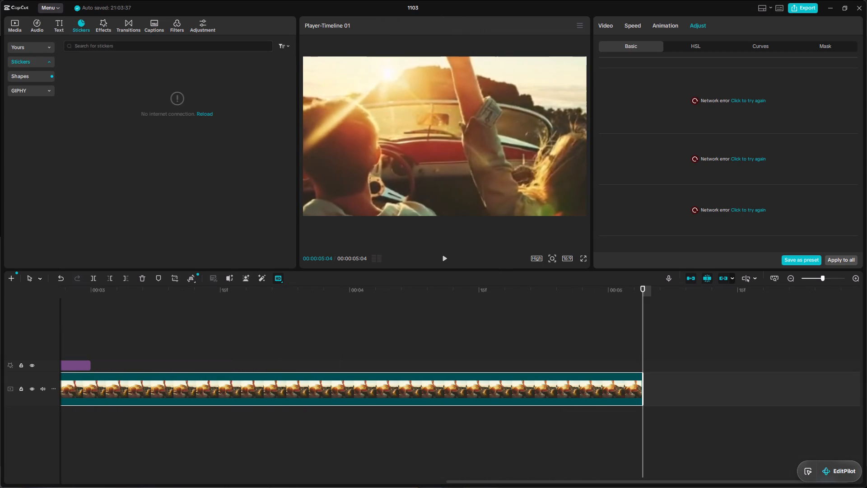
click(823, 276)
drag(646, 376, 634, 366)
drag(634, 366, 132, 249)
Look through the GIPHY stickers, the Audio library's music and the Text options.
click(26, 86)
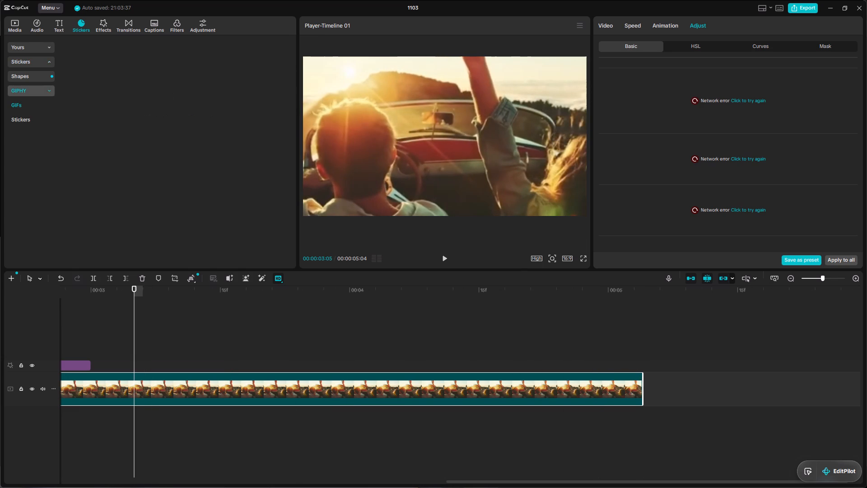
click(37, 129)
click(38, 119)
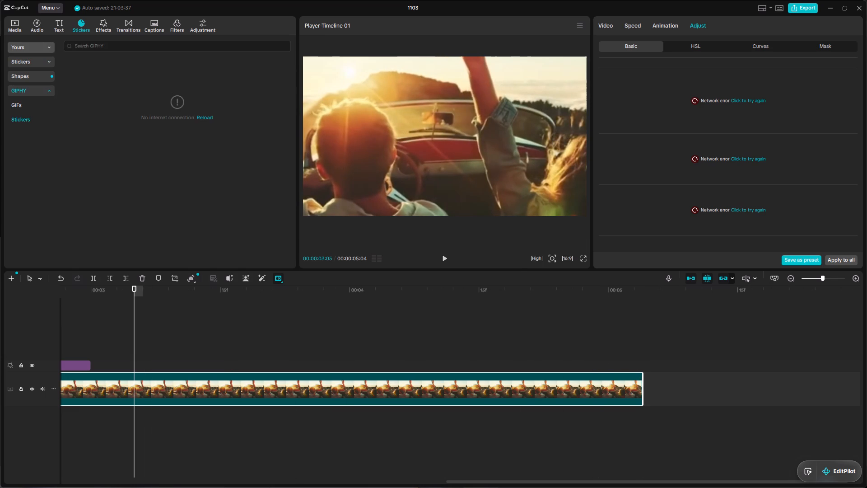
click(18, 21)
click(45, 19)
click(42, 25)
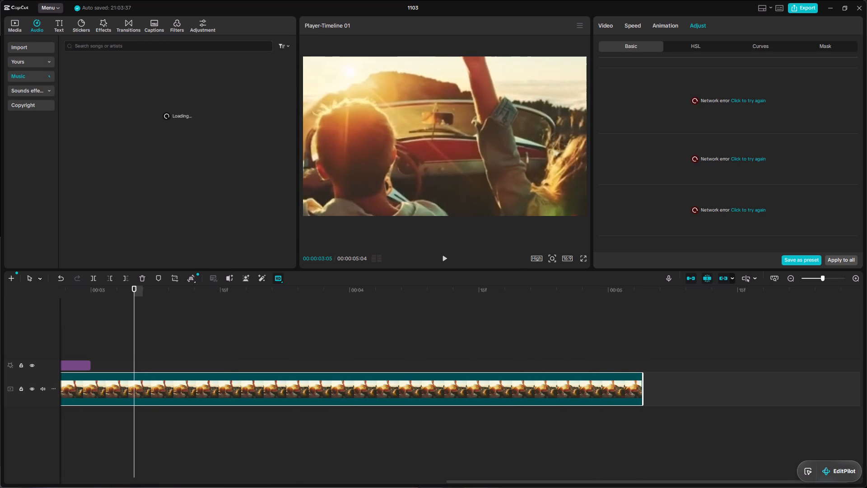
click(52, 21)
double_click(55, 23)
double_click(59, 24)
triple_click(61, 27)
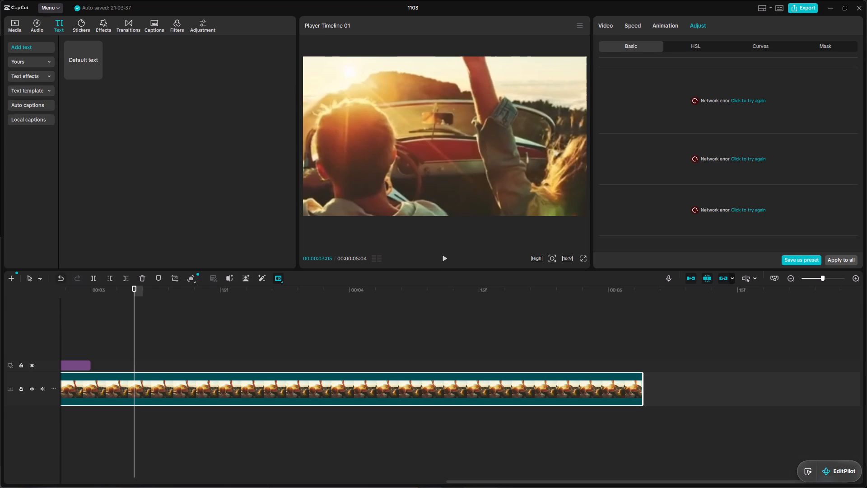
Delete the part of the example.mp4 clip before the playhead at 00:00:03:05.
click(108, 276)
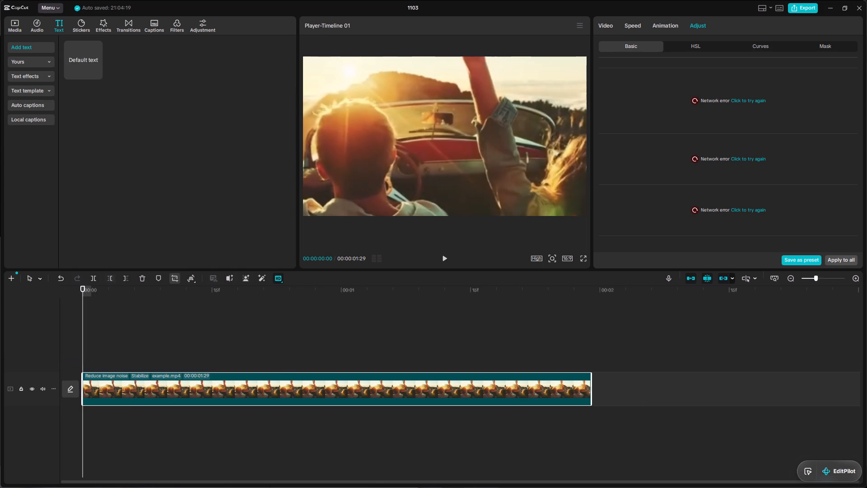
Split the trimmed example.mp4 clip at 00:00:00:05.
click(124, 274)
click(89, 277)
click(91, 277)
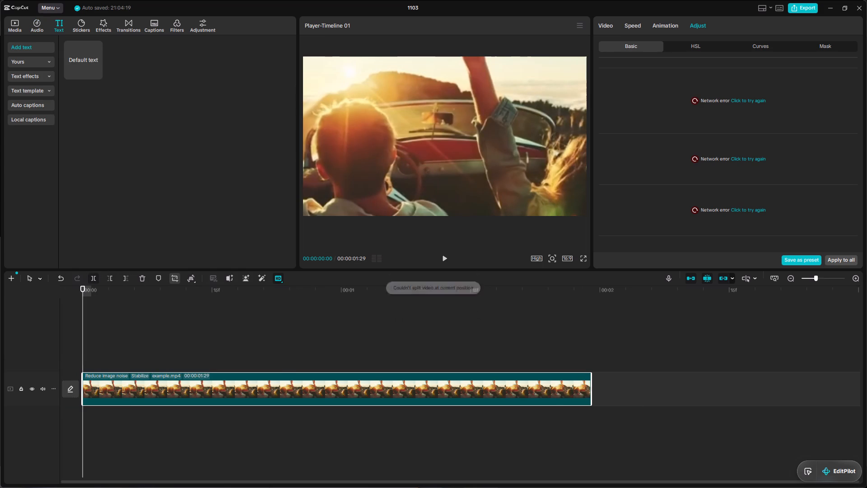
drag(80, 299, 124, 306)
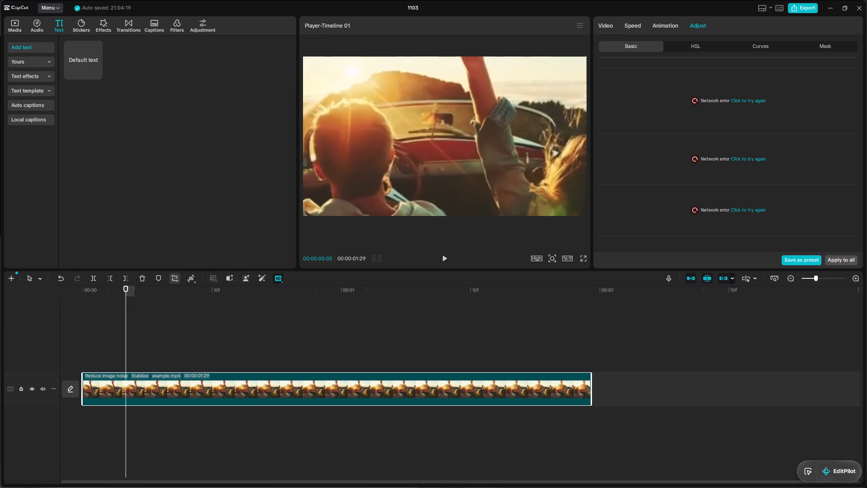
click(92, 284)
click(95, 280)
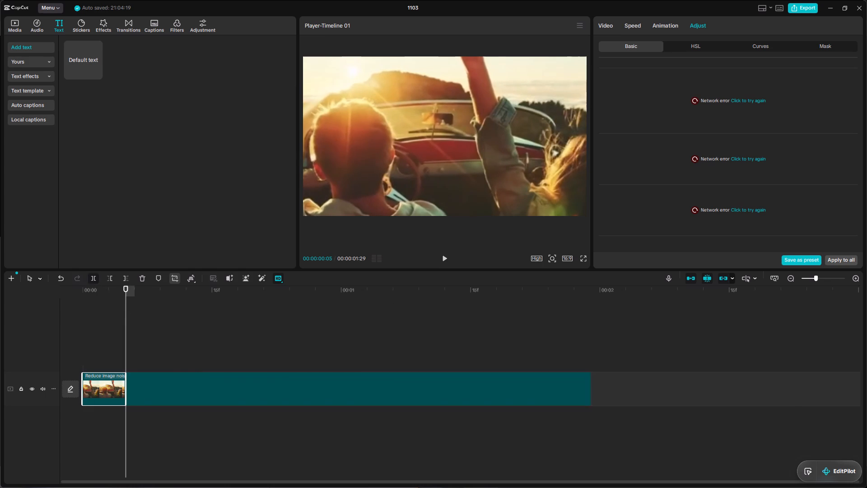
Split the longer example.mp4 segment, the one after the first cut, at 00:00:00:06.
click(165, 378)
drag(124, 303, 133, 310)
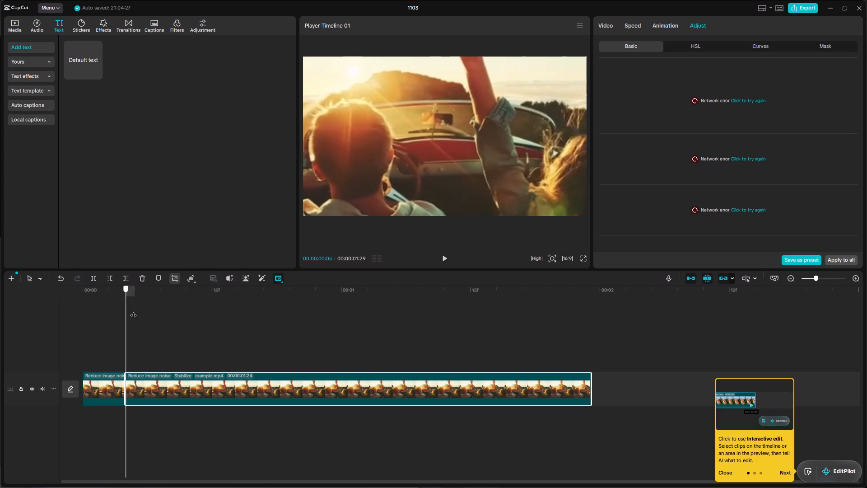
drag(133, 310, 134, 310)
click(87, 282)
click(89, 281)
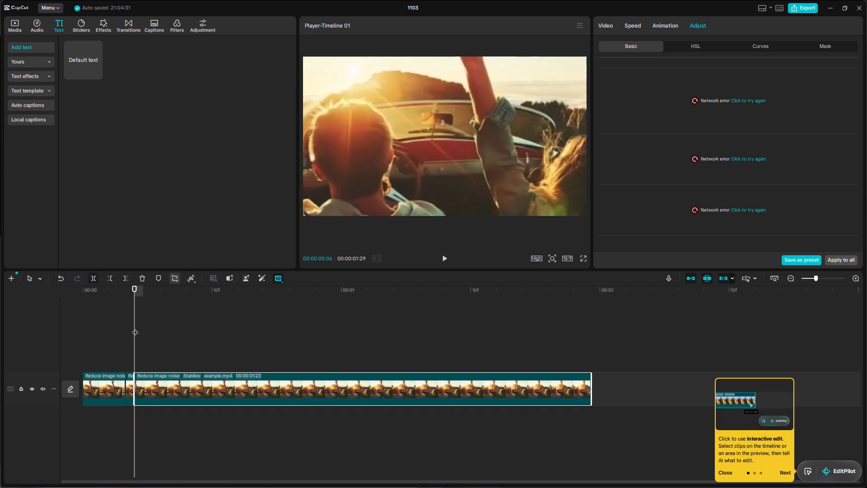
Split the last example.mp4 segment again at 00:00:00:09.
drag(136, 328, 163, 348)
click(89, 279)
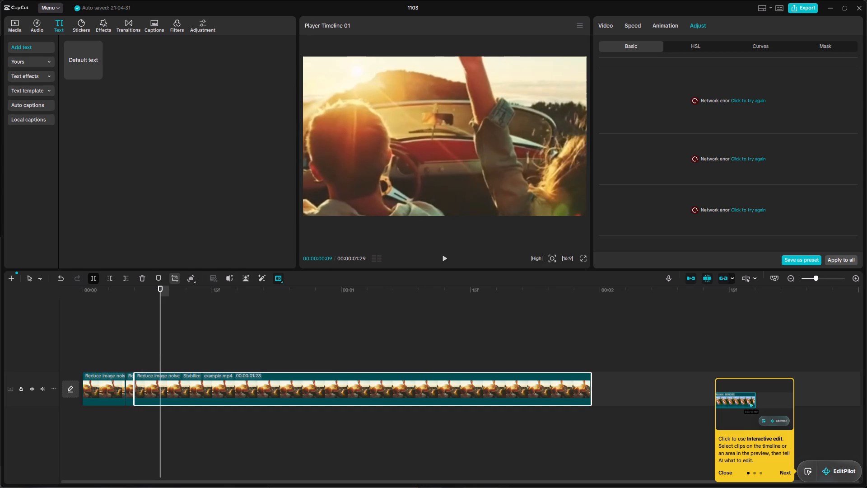
Trim about five frames off the start of the last example.mp4 segment by deleting everything in it before the playhead.
drag(147, 340, 183, 364)
drag(164, 329, 177, 340)
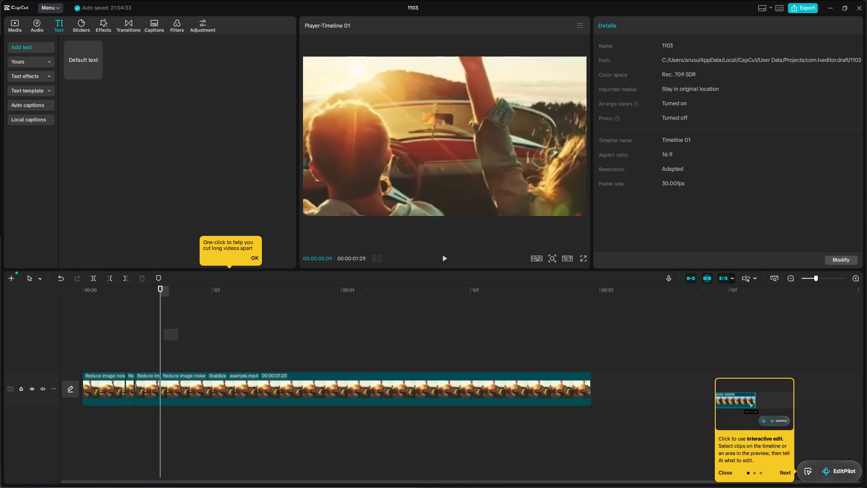
drag(160, 329, 200, 343)
click(111, 276)
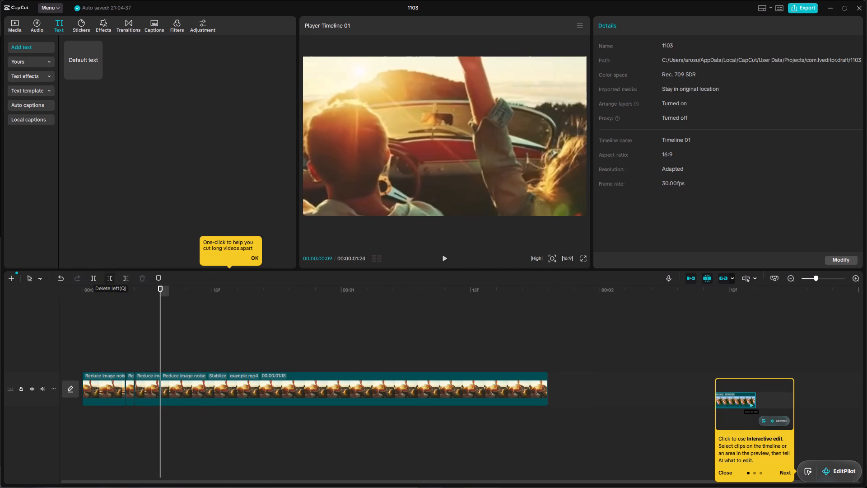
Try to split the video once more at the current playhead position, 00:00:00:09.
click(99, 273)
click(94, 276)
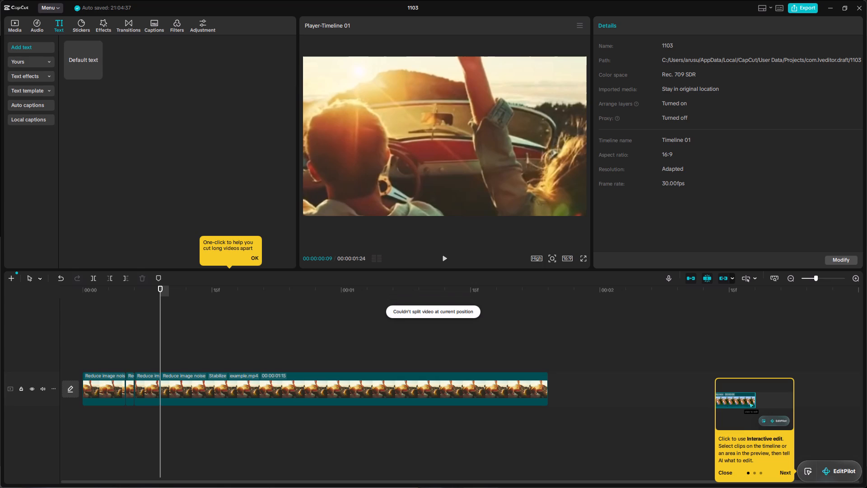
Close the Interactive edit tip.
click(730, 471)
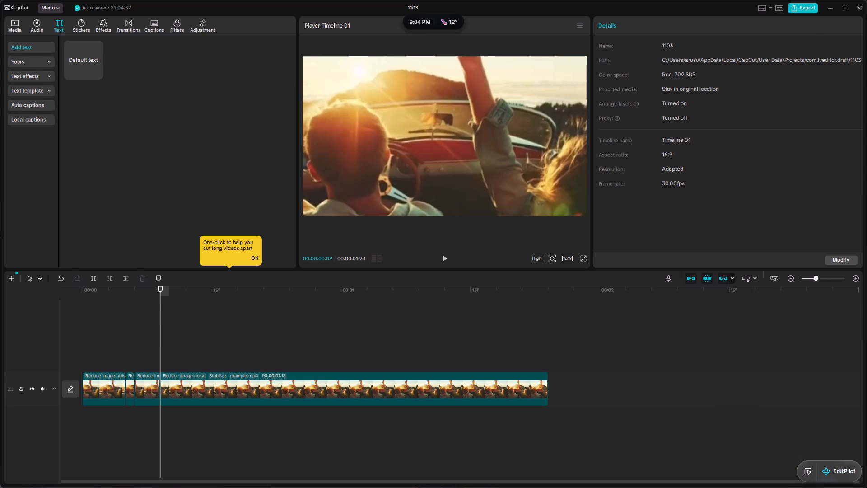
Minimize CapCut to return to the browser's Downloads page.
click(829, 10)
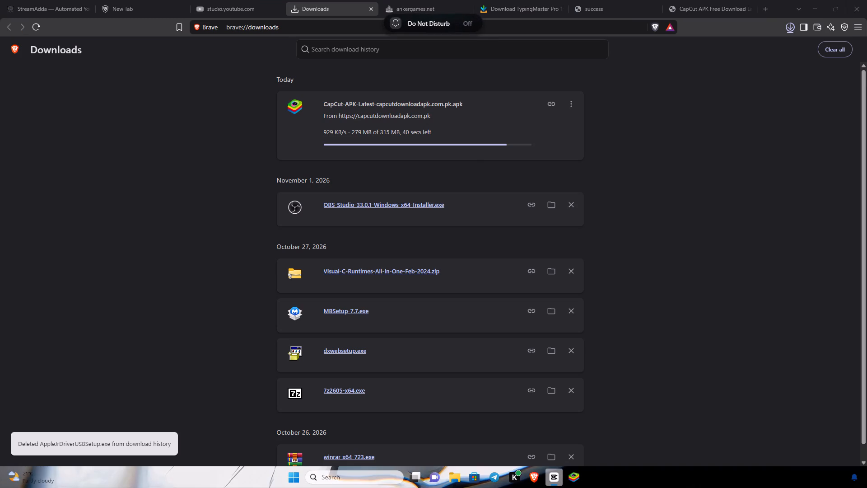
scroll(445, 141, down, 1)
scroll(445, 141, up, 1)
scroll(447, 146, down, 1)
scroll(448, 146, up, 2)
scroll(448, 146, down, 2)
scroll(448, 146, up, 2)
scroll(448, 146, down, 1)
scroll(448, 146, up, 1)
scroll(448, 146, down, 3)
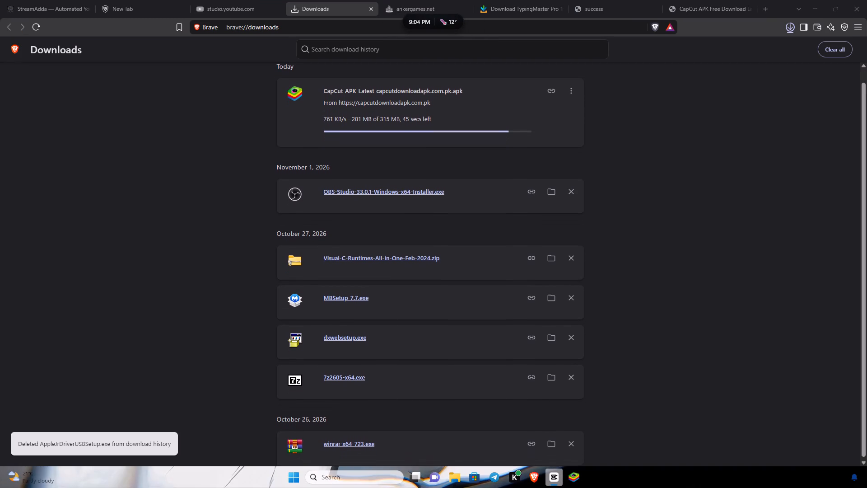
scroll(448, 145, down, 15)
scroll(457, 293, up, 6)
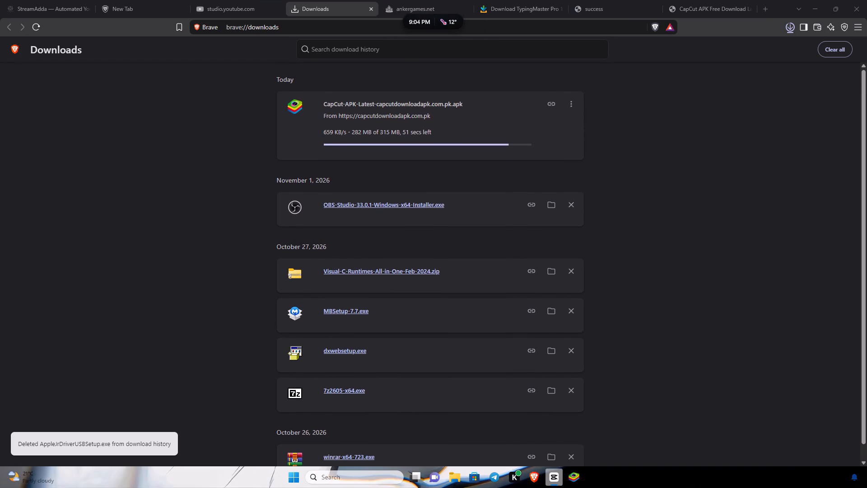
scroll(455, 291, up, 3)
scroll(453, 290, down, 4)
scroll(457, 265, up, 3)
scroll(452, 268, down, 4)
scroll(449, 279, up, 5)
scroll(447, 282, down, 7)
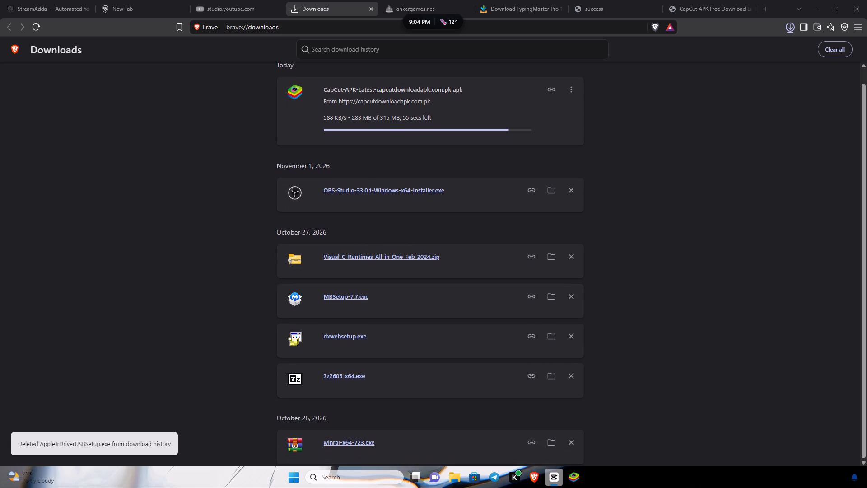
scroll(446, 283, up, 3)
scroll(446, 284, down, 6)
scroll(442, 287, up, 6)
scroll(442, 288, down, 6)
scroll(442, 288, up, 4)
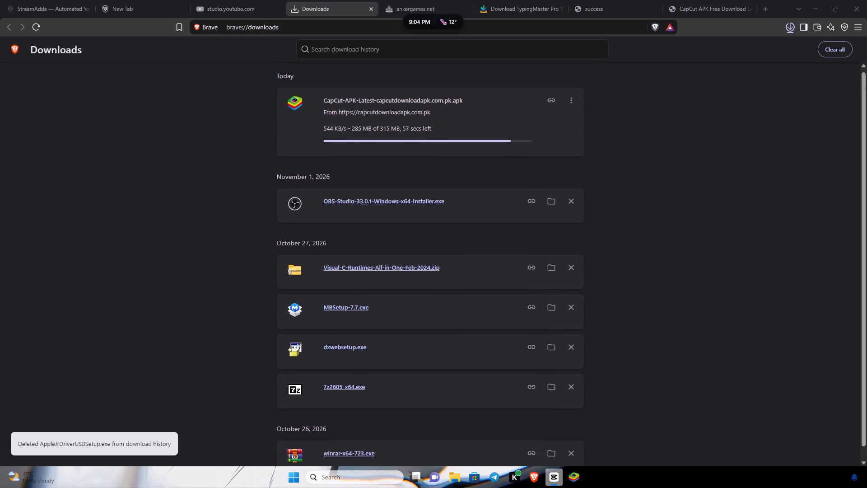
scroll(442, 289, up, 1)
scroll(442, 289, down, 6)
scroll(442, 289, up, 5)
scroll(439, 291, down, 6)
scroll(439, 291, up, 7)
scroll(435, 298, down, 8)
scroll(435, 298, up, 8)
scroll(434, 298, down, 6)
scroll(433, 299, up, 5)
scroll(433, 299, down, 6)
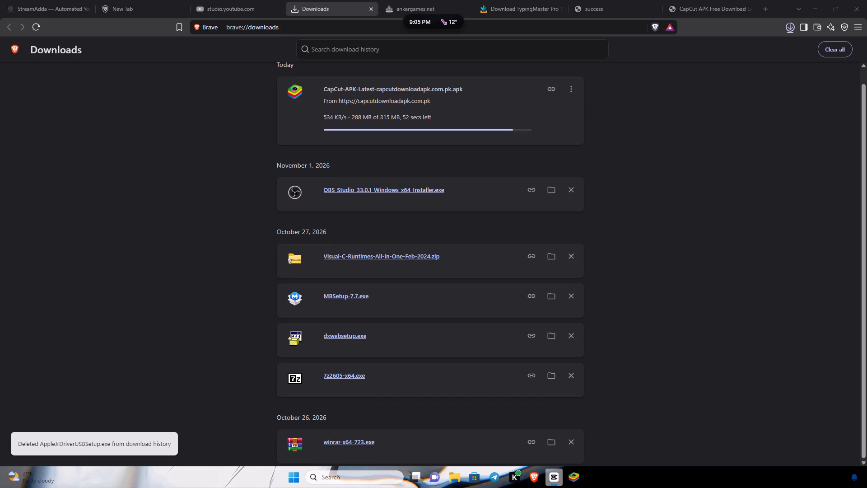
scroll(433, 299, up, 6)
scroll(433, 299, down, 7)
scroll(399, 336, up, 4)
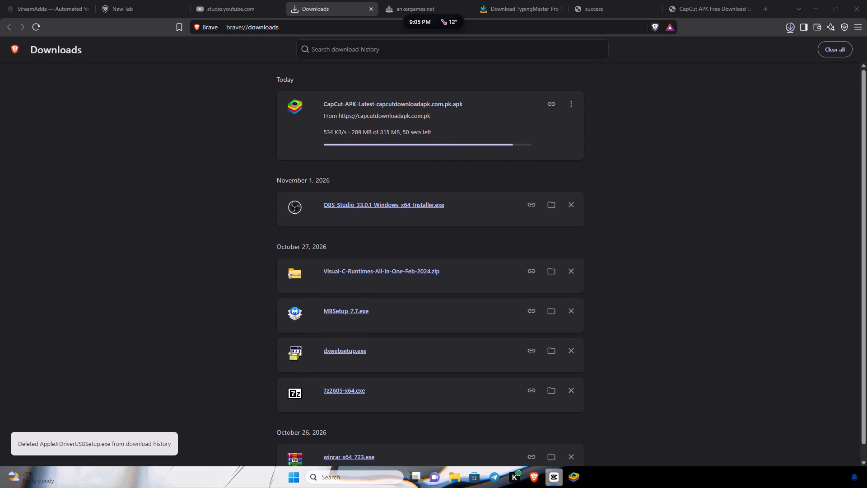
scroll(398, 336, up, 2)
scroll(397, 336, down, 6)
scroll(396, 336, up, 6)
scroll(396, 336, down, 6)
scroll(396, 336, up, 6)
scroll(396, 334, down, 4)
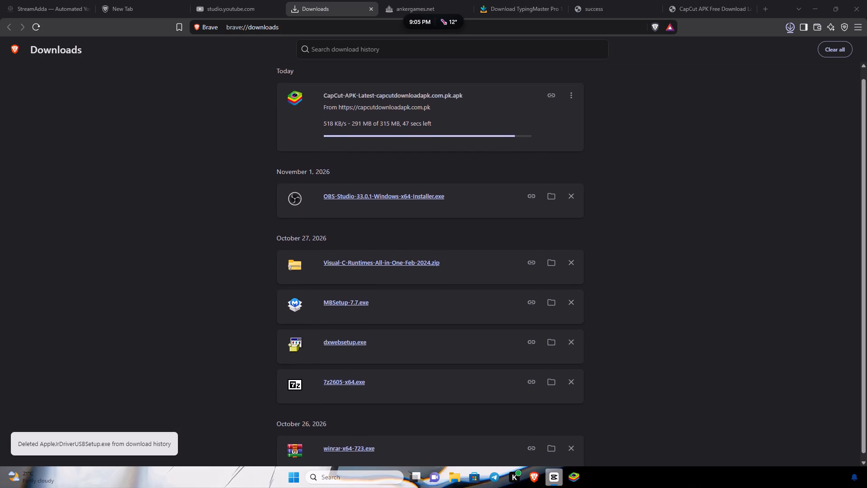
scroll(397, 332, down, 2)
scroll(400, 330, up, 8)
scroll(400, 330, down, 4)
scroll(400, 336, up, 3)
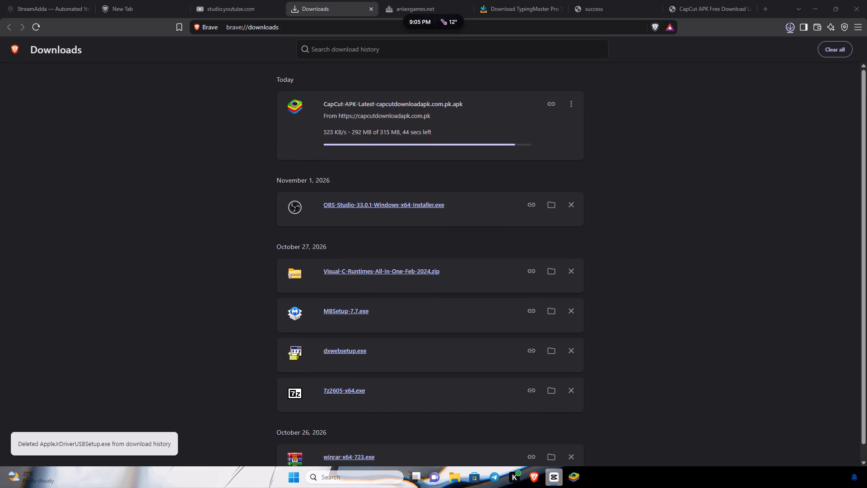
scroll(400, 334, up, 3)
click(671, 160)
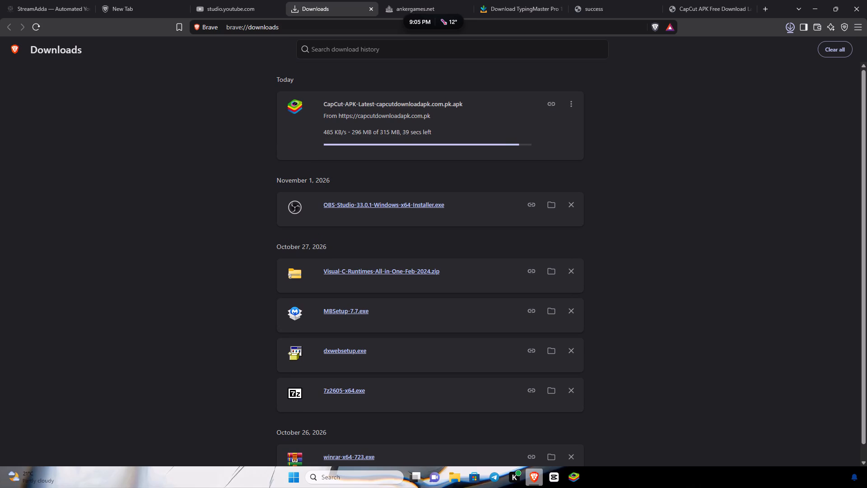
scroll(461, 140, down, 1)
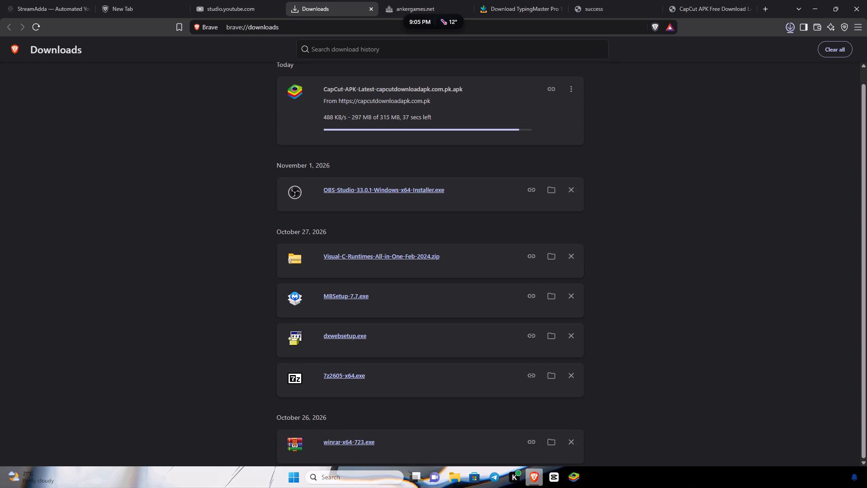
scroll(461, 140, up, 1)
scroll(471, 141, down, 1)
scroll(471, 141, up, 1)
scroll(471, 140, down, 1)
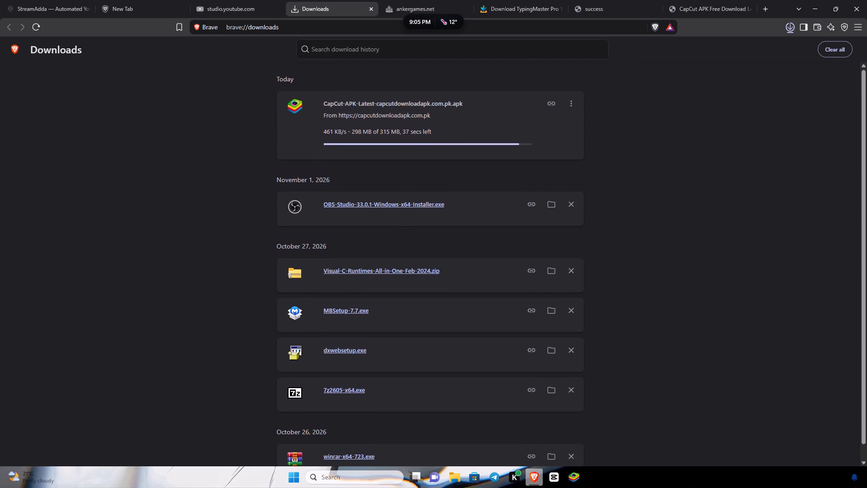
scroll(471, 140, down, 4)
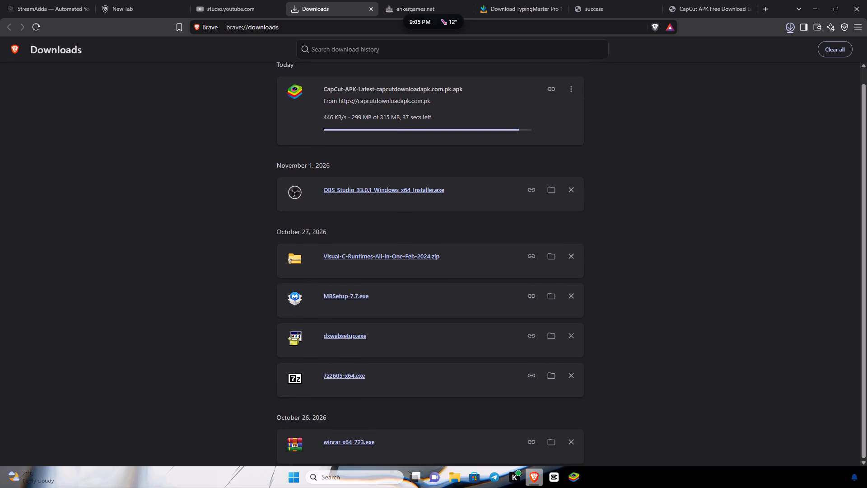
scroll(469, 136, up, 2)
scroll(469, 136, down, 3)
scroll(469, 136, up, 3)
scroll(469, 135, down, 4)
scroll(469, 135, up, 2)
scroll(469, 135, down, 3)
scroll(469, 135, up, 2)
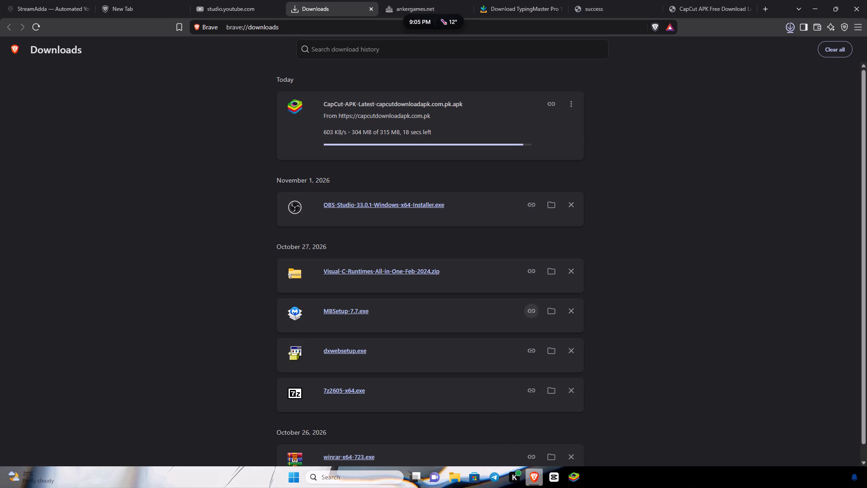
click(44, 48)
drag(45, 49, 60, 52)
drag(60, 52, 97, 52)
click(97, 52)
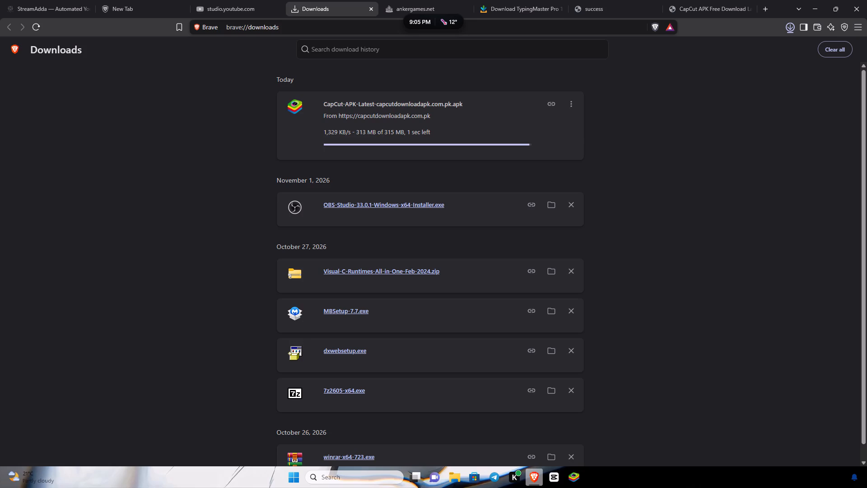
Close the Download TypingMaster Pro, ankergames.net and success browser tabs.
click(560, 7)
click(466, 12)
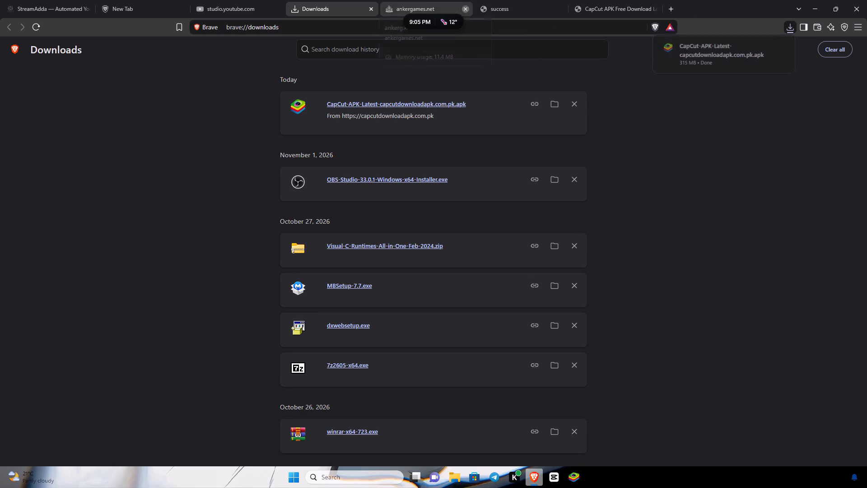
click(466, 8)
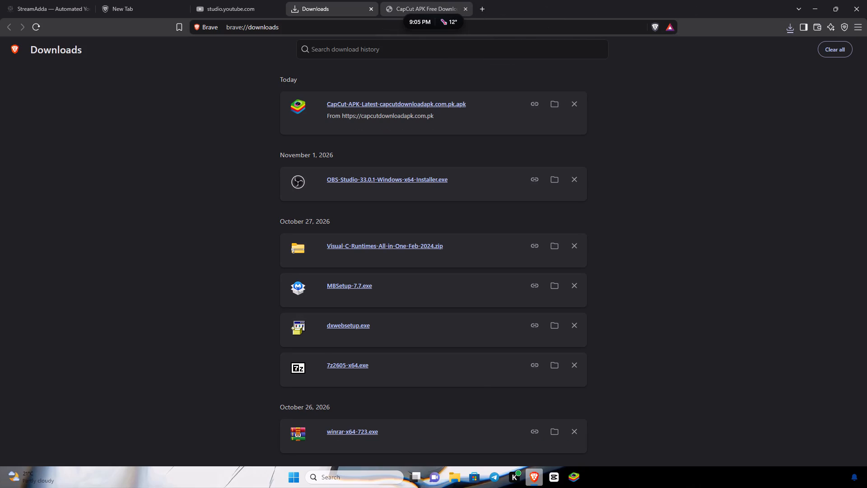
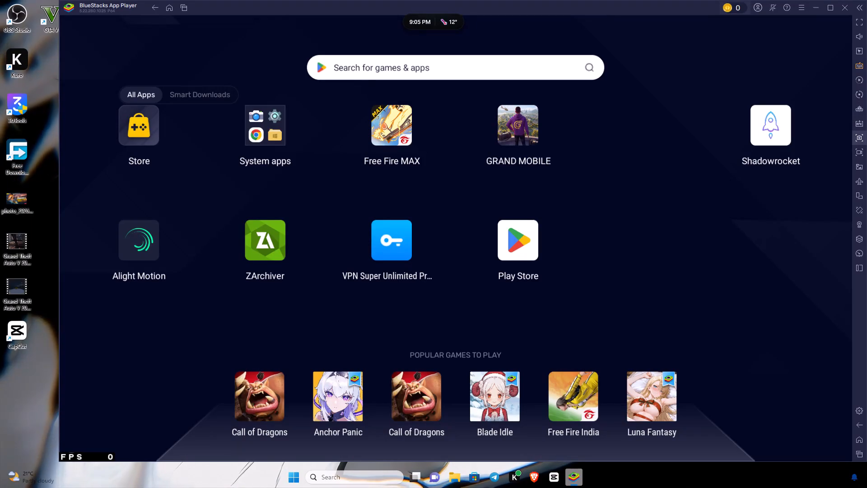
Install the APK file CapCut-APK-Latest-capcutdownloadapk.com.pk.apk from the Downloads folder into BlueStacks.
click(862, 129)
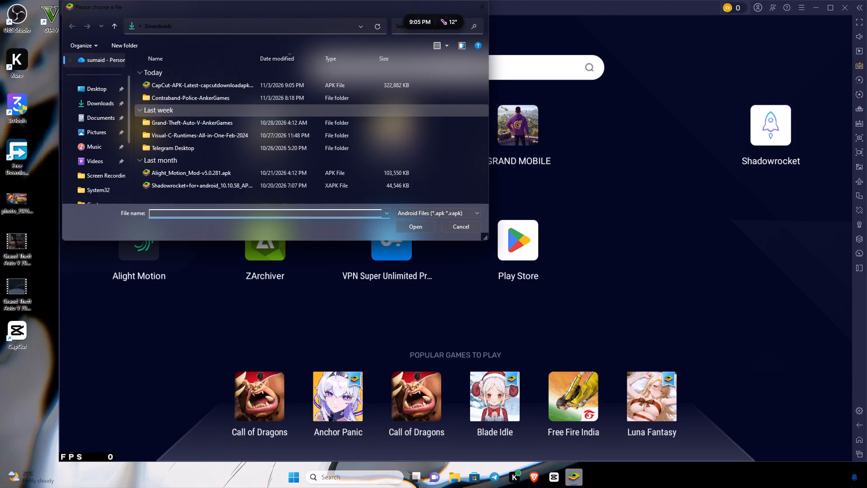
click(225, 80)
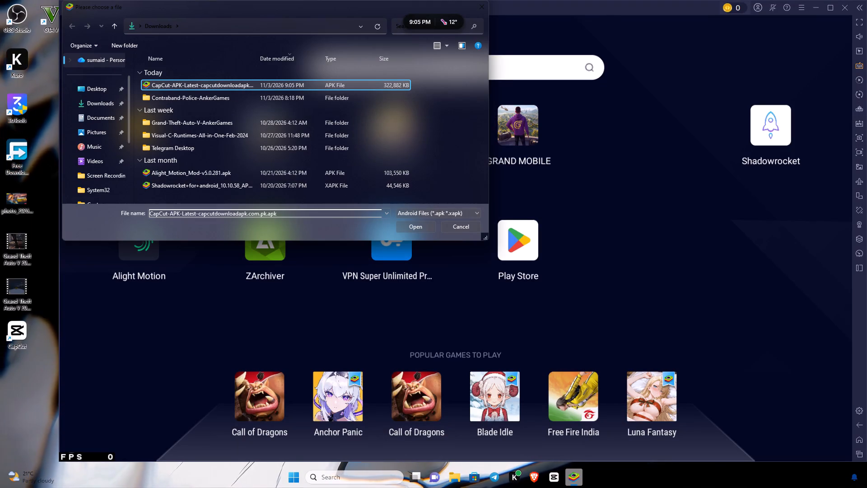
click(416, 221)
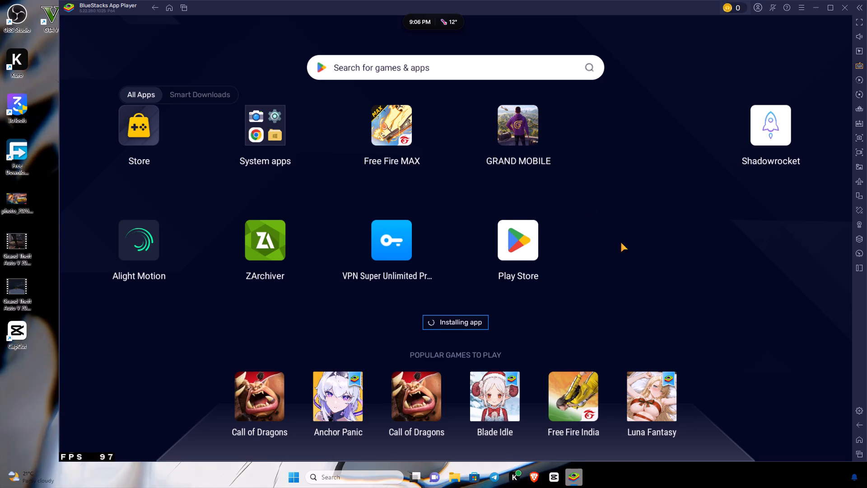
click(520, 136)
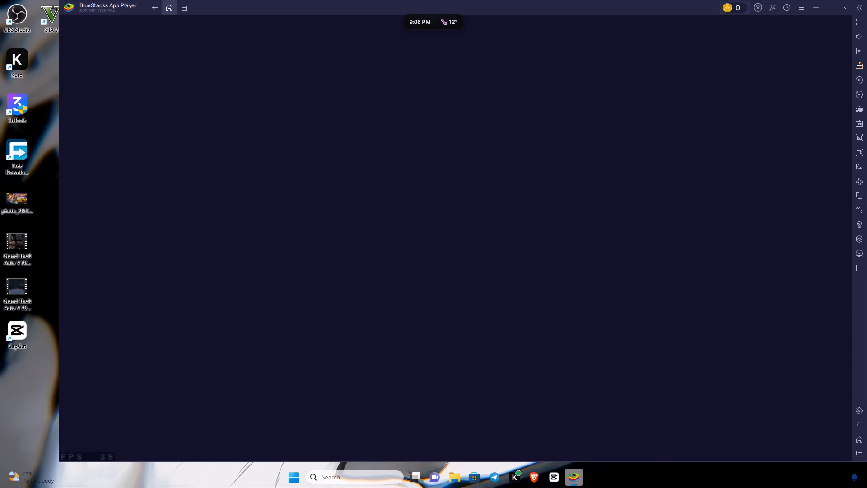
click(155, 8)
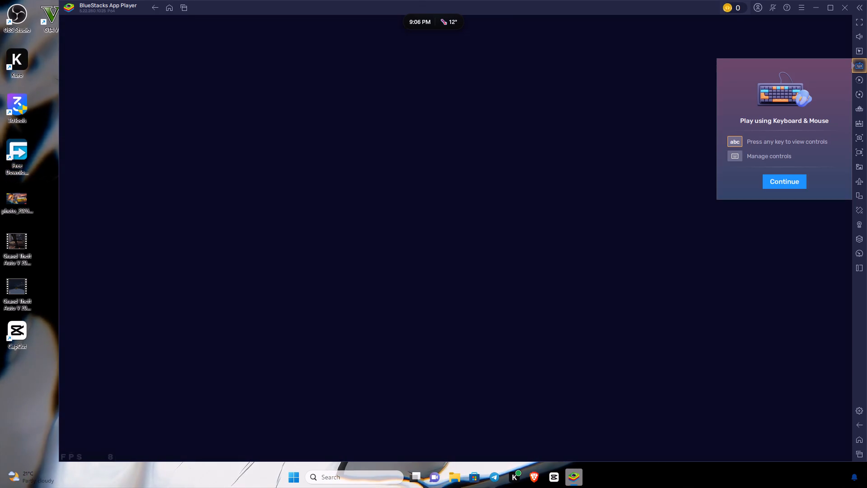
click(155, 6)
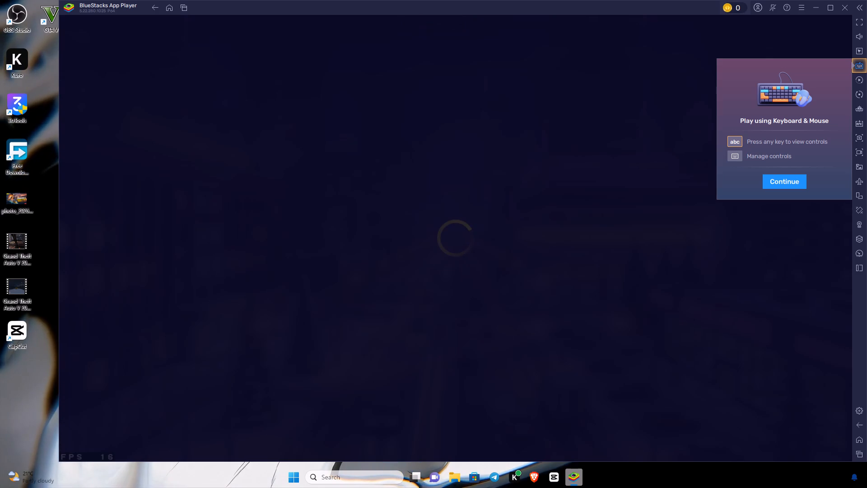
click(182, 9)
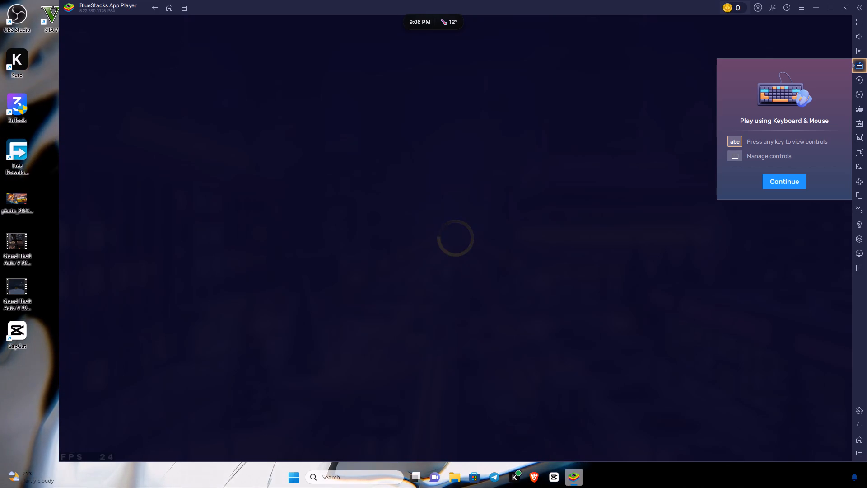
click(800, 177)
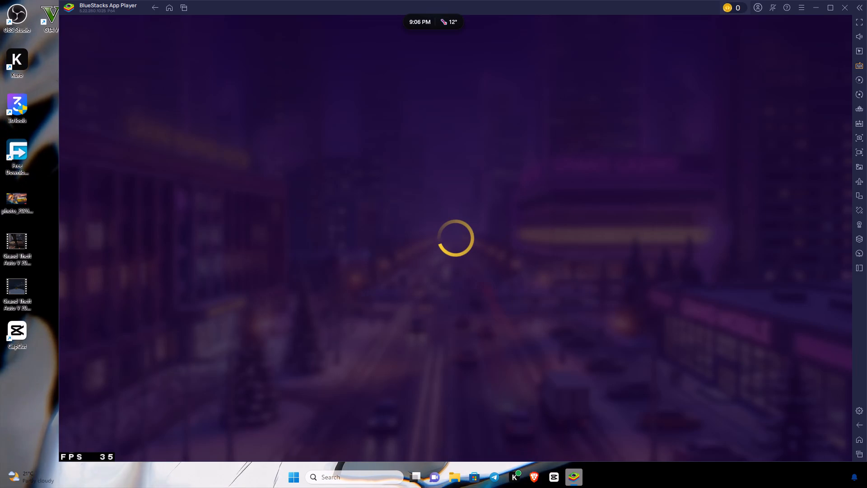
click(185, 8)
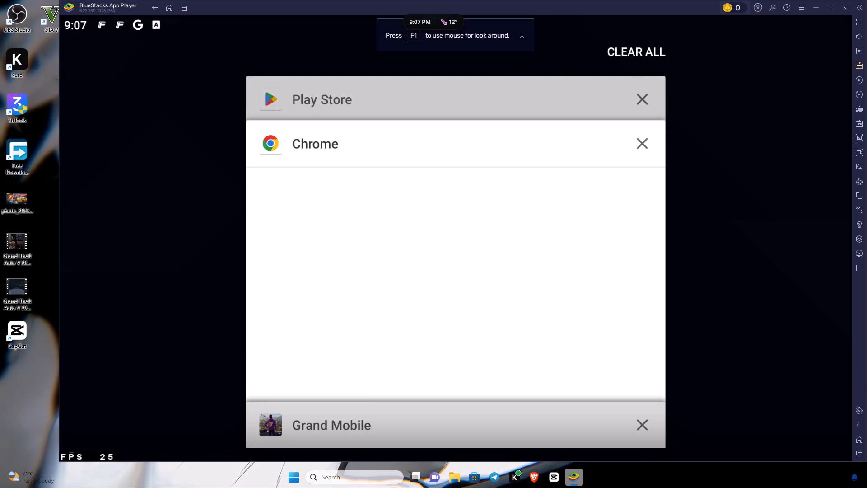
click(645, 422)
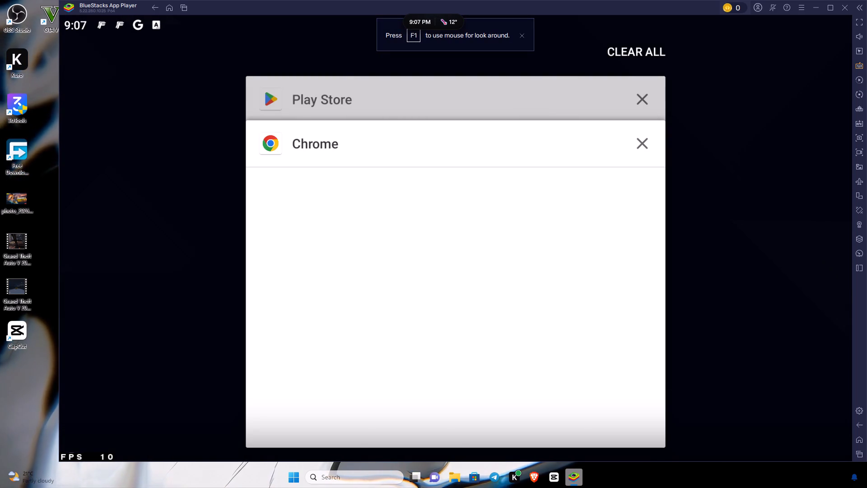
Close Chrome and Play Store in the recent apps overview.
click(642, 144)
click(639, 122)
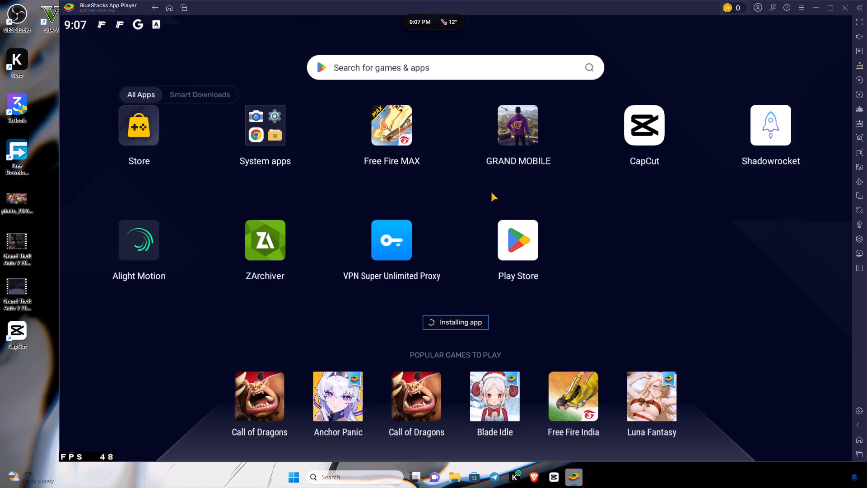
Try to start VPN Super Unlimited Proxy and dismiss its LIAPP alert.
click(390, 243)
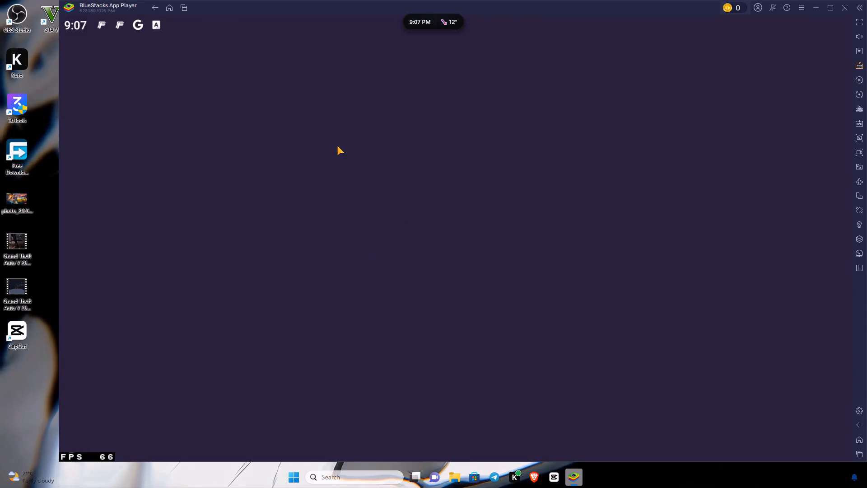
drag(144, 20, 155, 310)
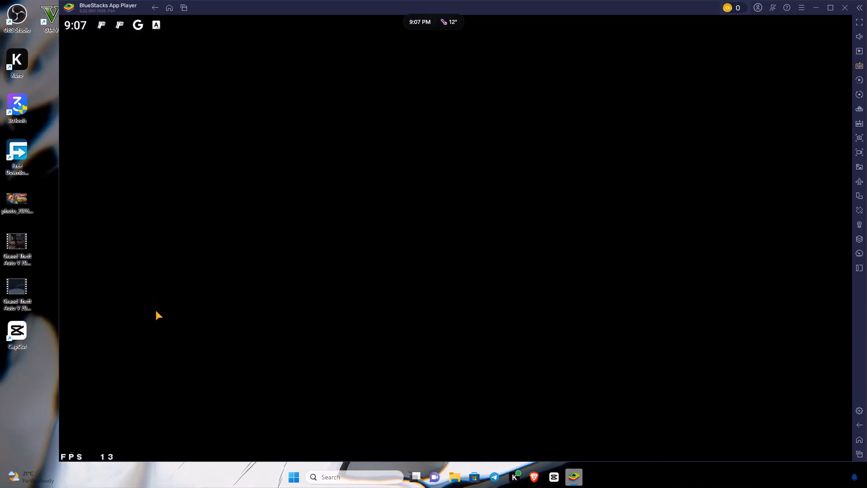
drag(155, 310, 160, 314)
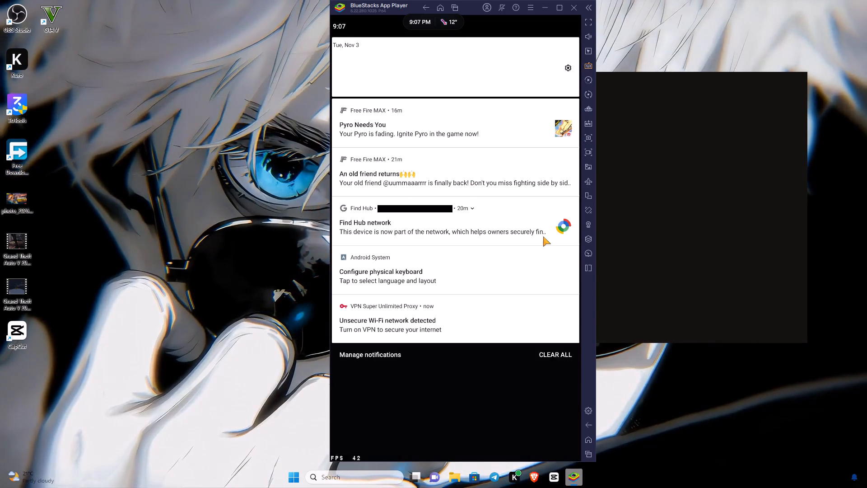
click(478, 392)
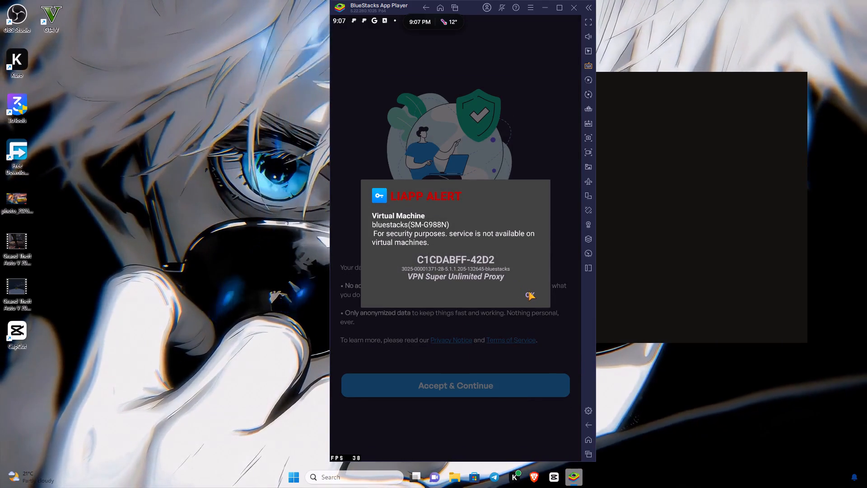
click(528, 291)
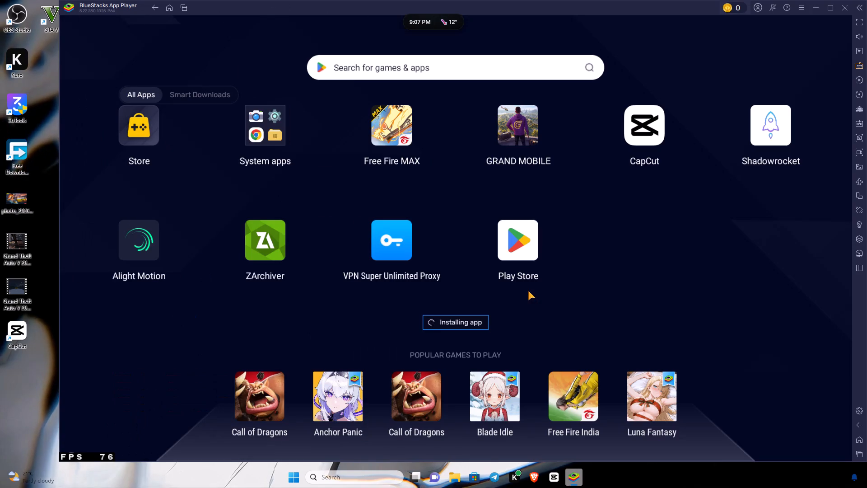
Launch CapCut and try to agree to its Terms of Service and Privacy Policy.
click(643, 113)
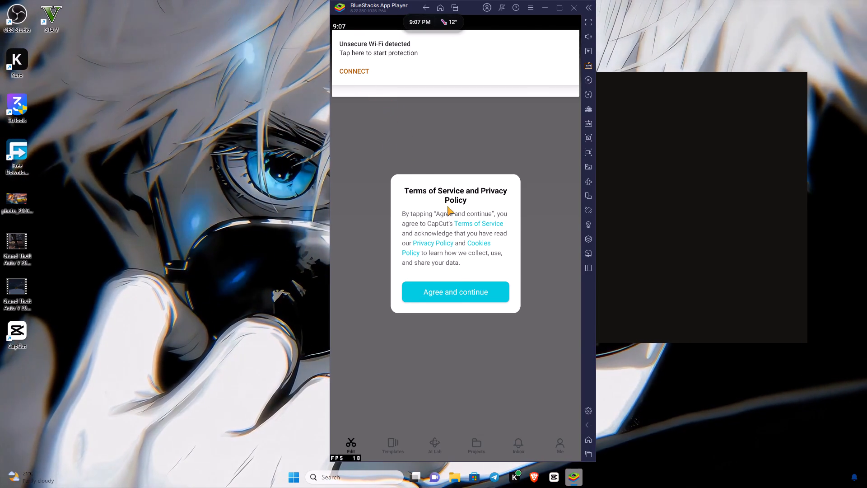
click(462, 289)
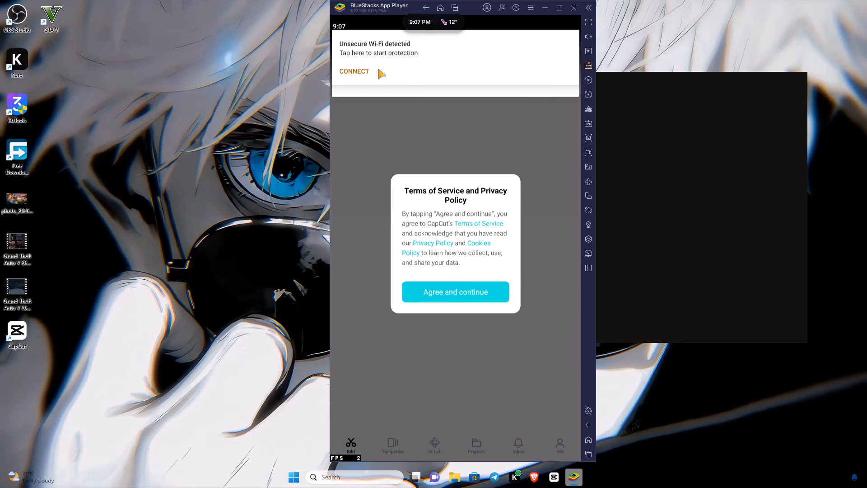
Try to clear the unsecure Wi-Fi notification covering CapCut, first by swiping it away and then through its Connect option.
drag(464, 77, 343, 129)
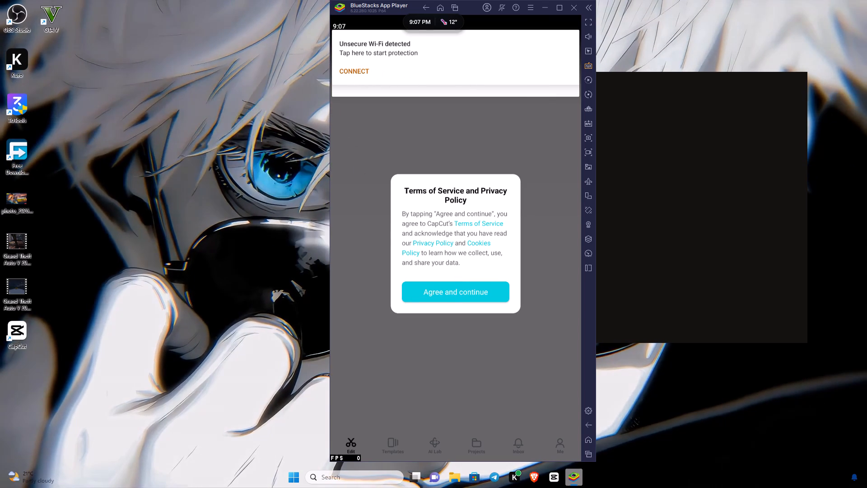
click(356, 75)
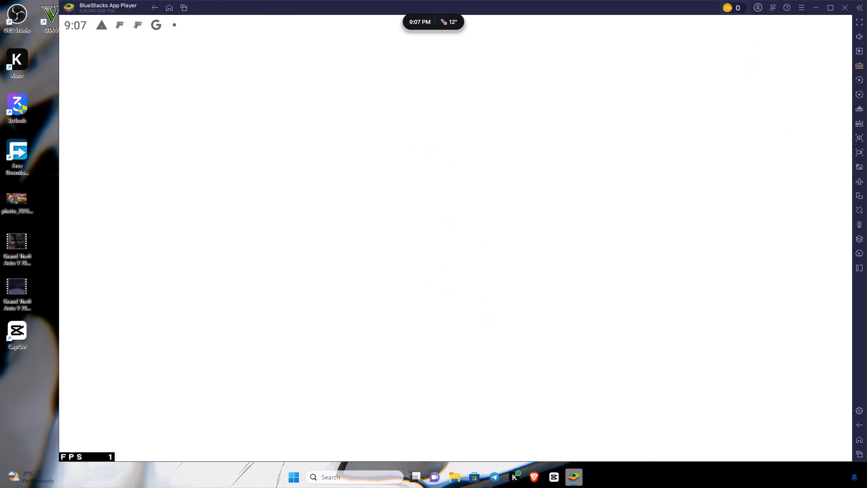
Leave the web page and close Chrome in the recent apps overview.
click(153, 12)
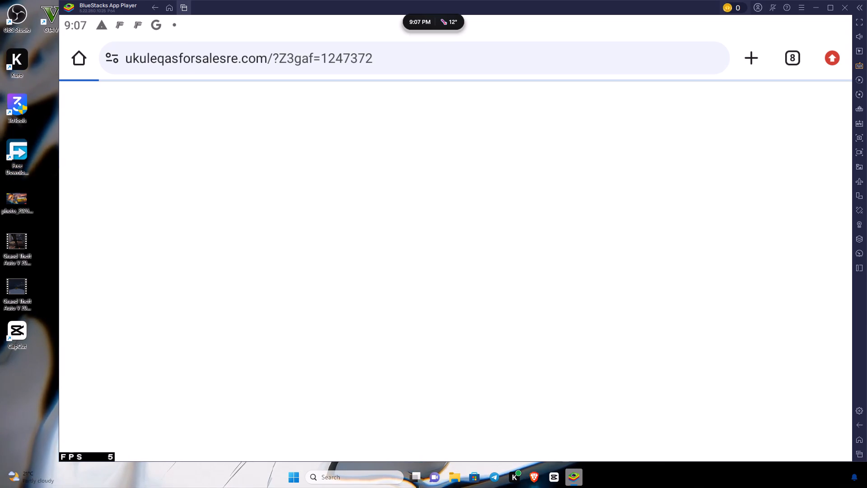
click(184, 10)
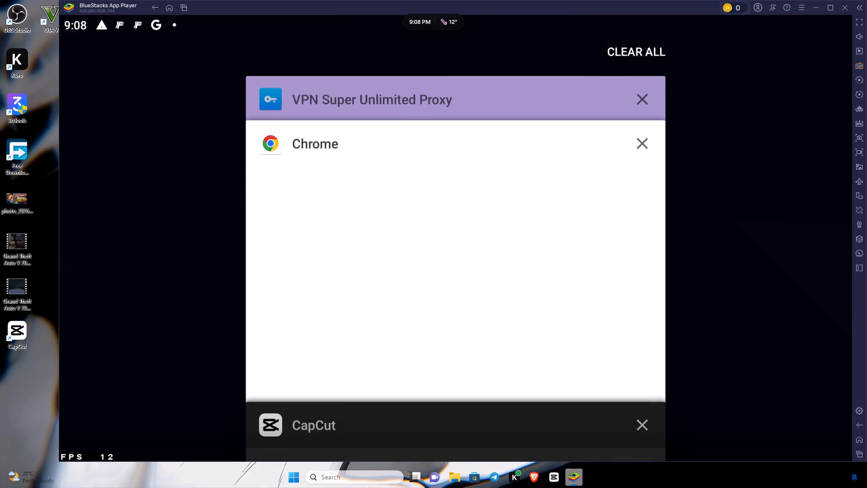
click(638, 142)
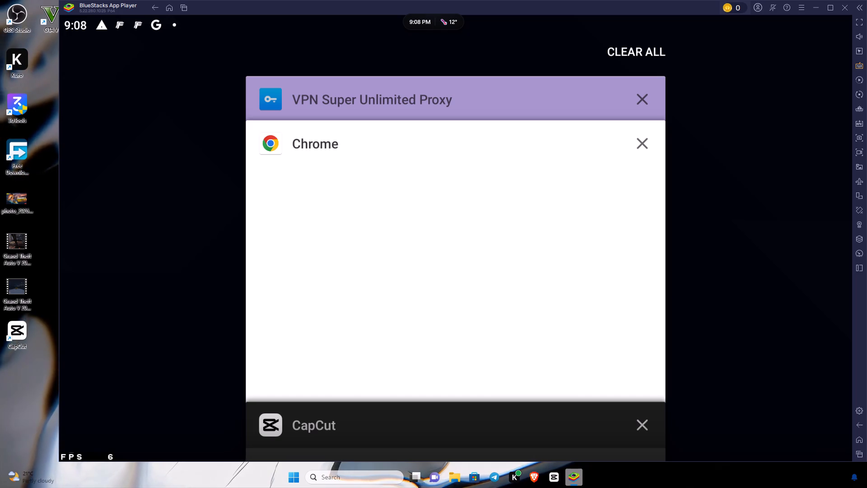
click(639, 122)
Return to CapCut from the recent apps and agree to its Terms of Service and Privacy Policy.
click(506, 168)
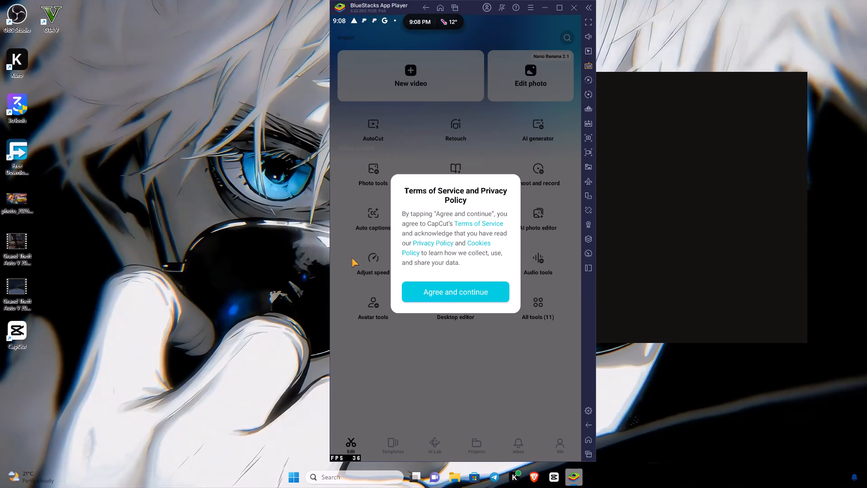
click(453, 296)
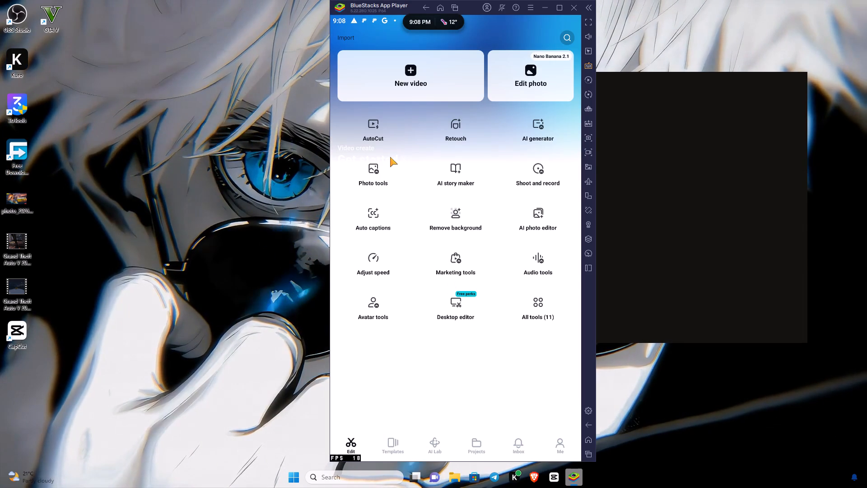
Look over the tools on CapCut's home screen and dismiss the game controls notice.
scroll(400, 164, down, 1)
scroll(400, 164, up, 2)
scroll(400, 169, down, 1)
scroll(400, 169, up, 1)
scroll(400, 169, down, 2)
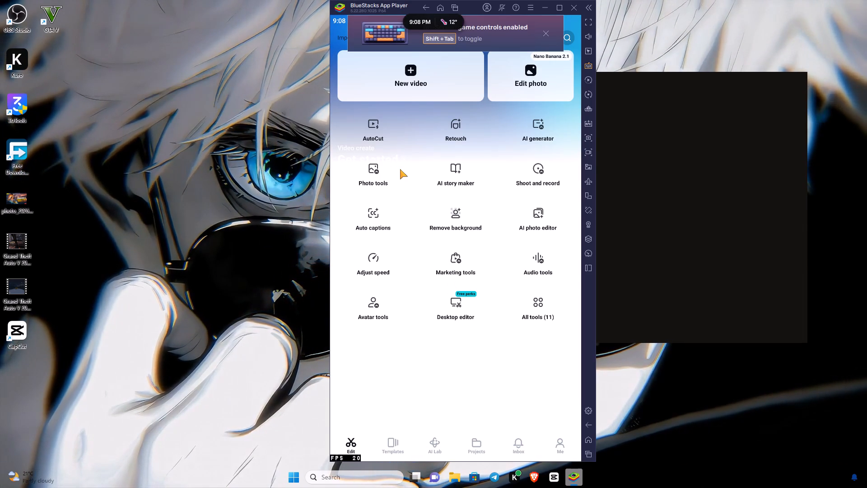
click(545, 36)
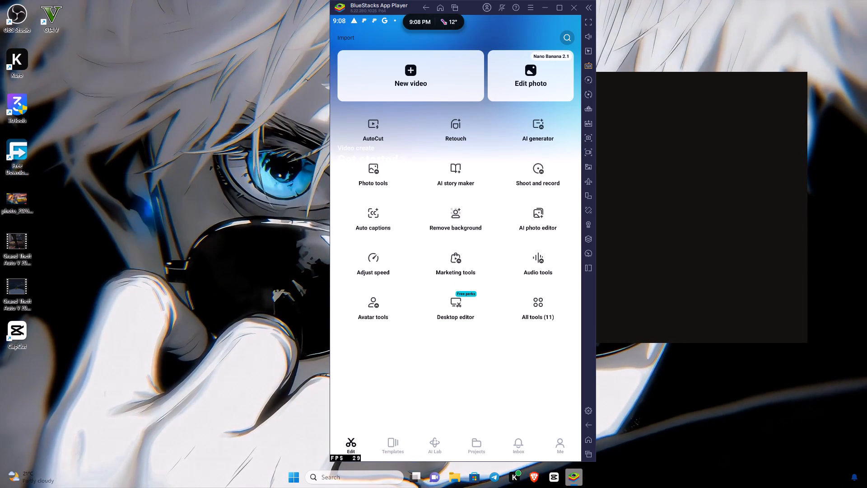
Close CapCut in the recent apps overview.
click(452, 3)
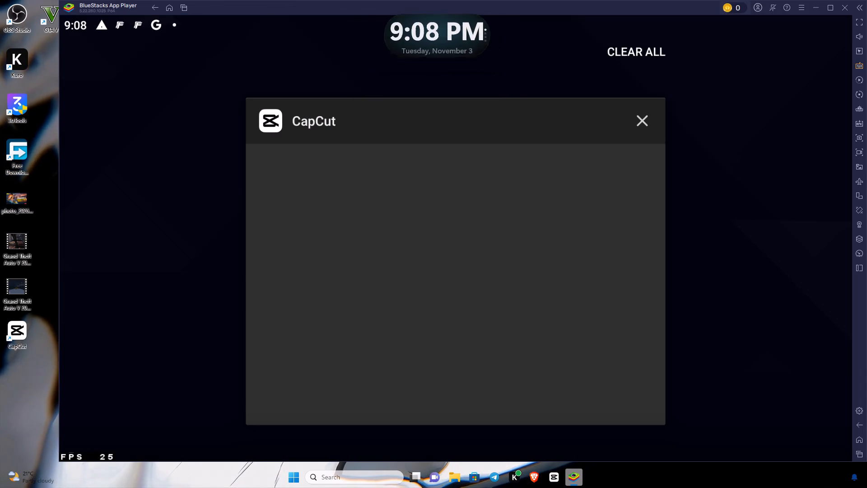
click(647, 119)
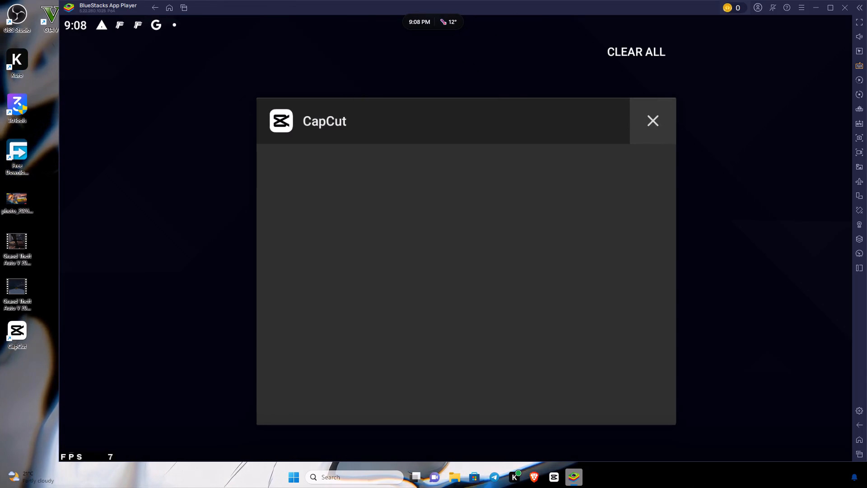
Open Shadowrocket, skip the Google Play review and the v10.10.62 update, and connect the VPN using Free Servers.
click(772, 123)
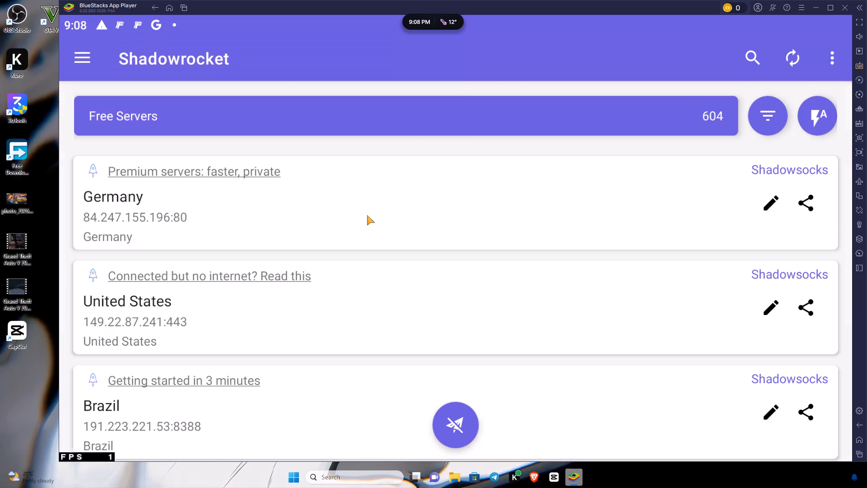
click(451, 424)
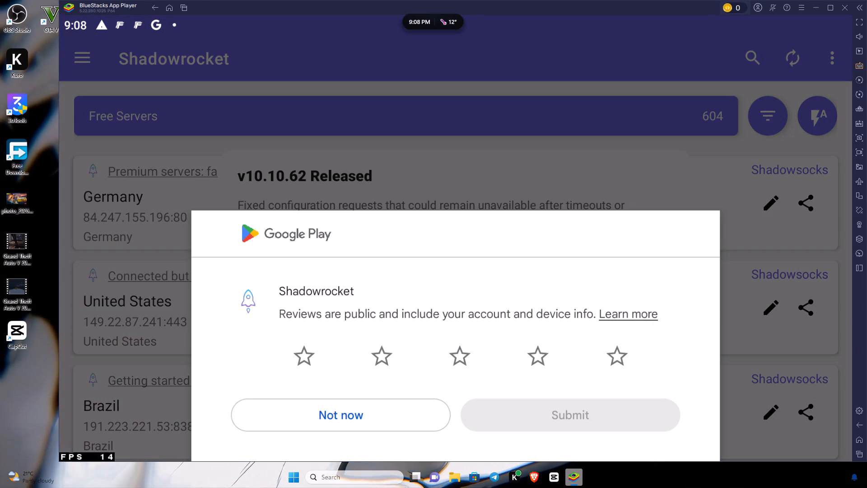
click(341, 413)
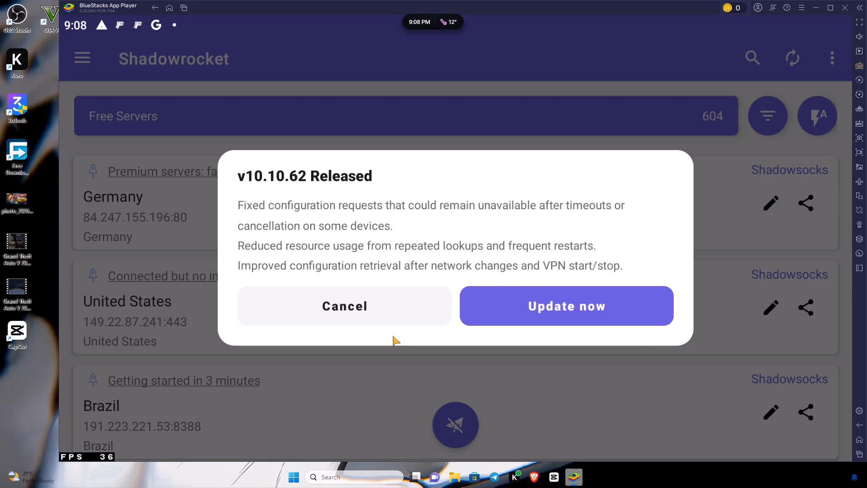
click(364, 310)
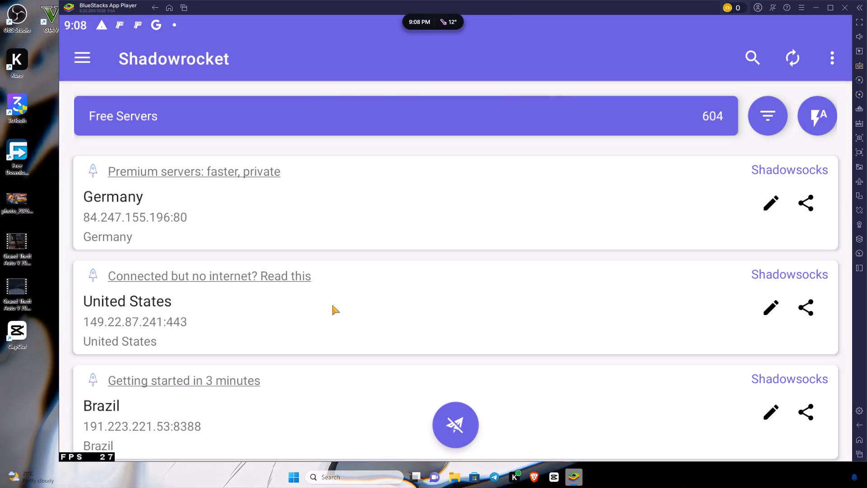
click(448, 424)
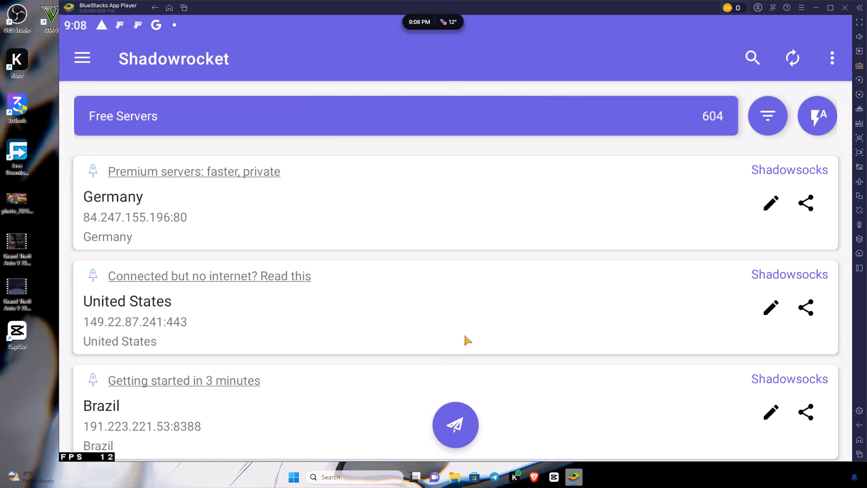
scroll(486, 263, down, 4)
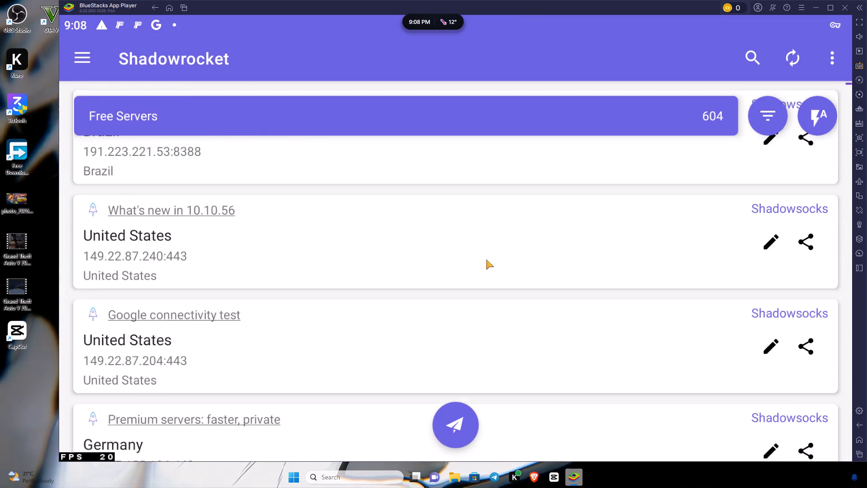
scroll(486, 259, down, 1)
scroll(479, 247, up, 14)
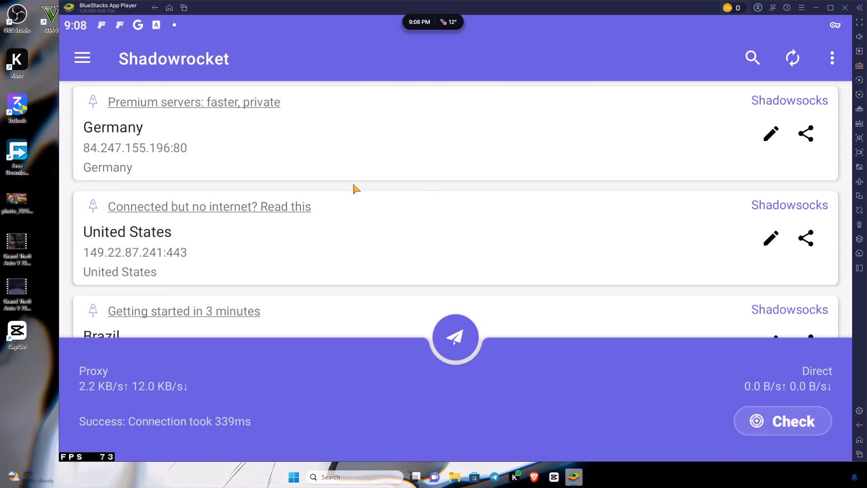
Leave Shadowrocket, reopen CapCut from the home screen and close its Pro sign-up page.
click(157, 2)
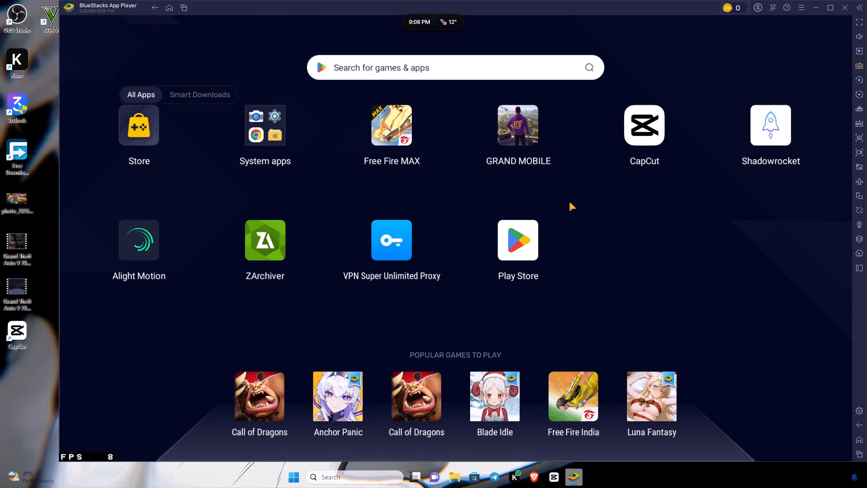
click(643, 126)
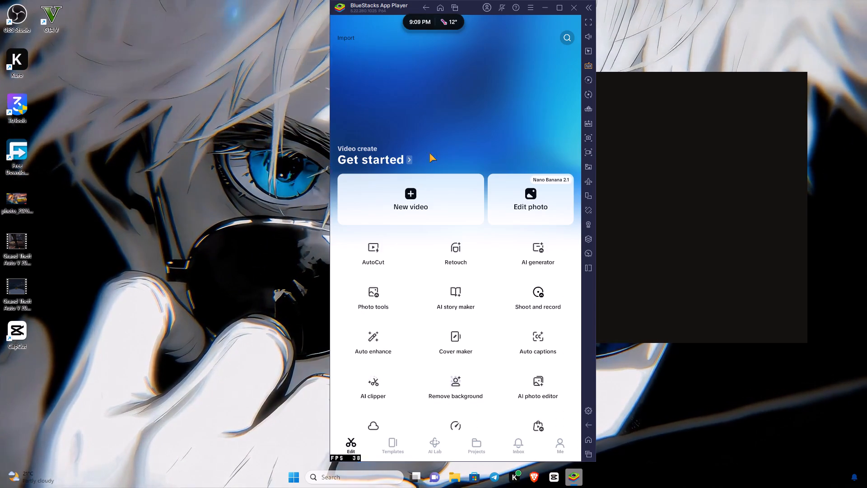
click(340, 33)
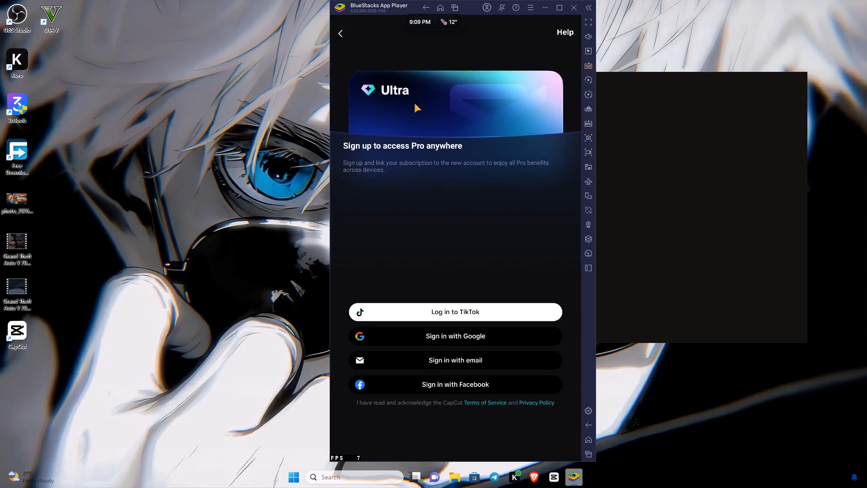
Create a new video project in CapCut using the first 00:08 video from the albums.
scroll(474, 276, down, 2)
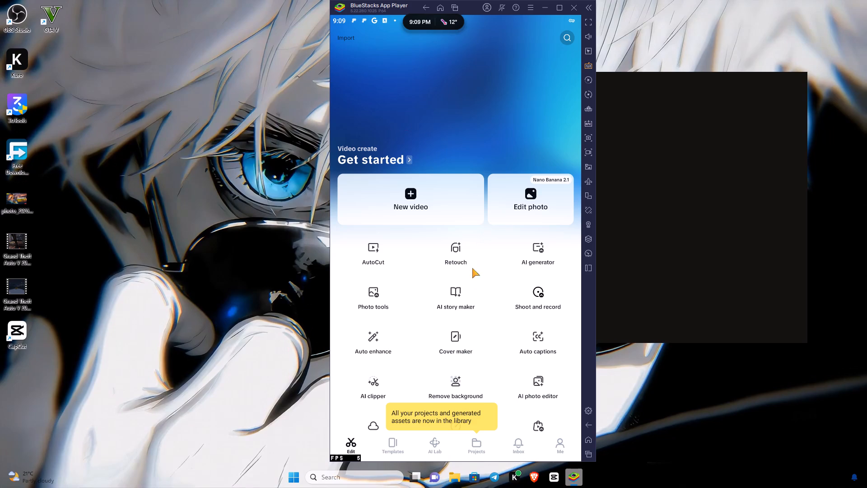
scroll(425, 228, up, 4)
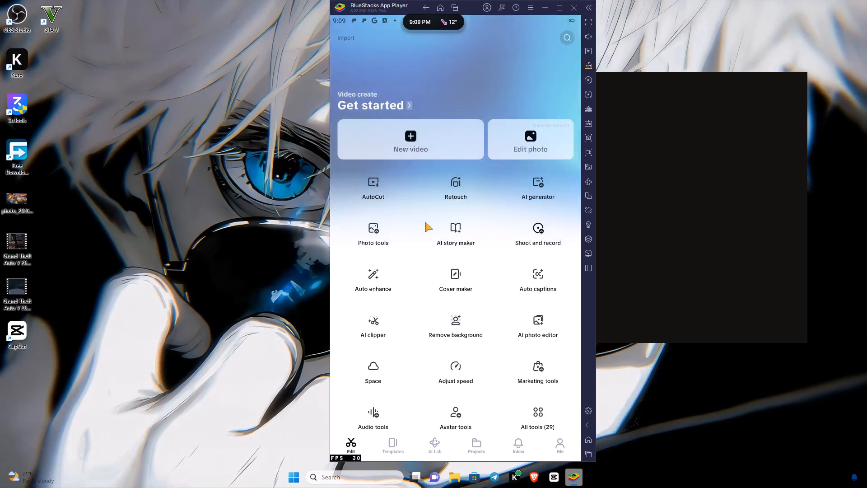
click(428, 205)
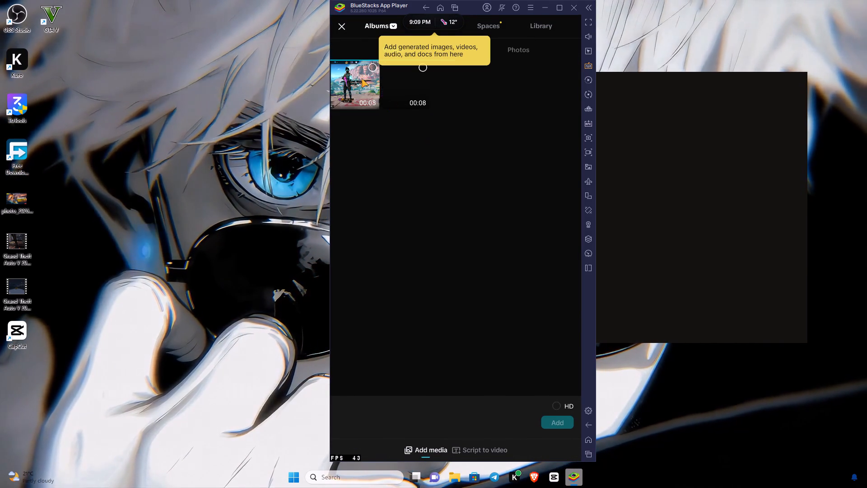
click(373, 67)
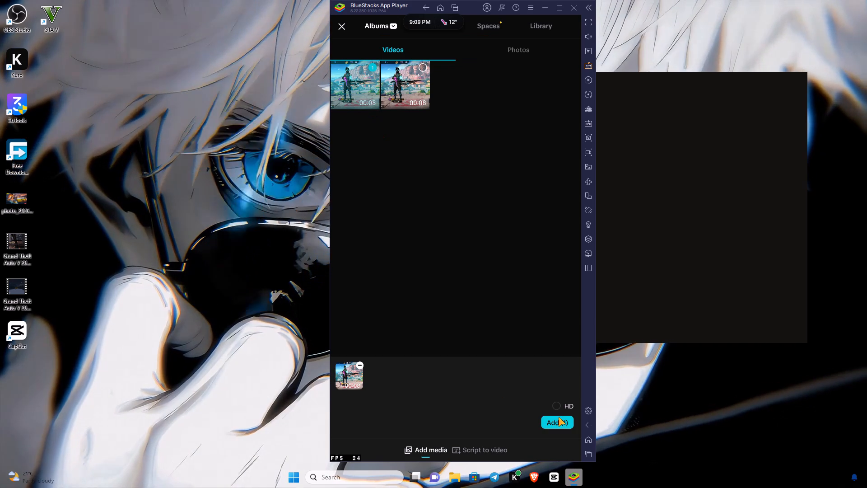
click(558, 417)
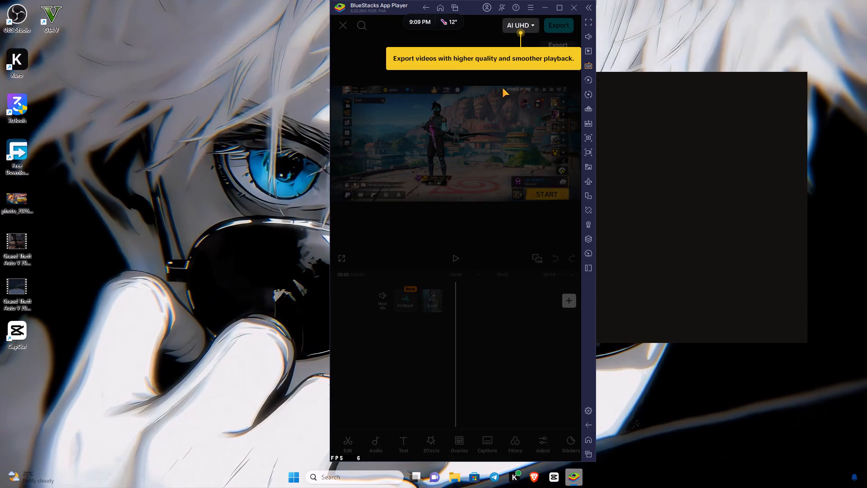
Dismiss the export quality tip and apply the trending Scene Cut video effect to the project.
click(501, 86)
click(503, 89)
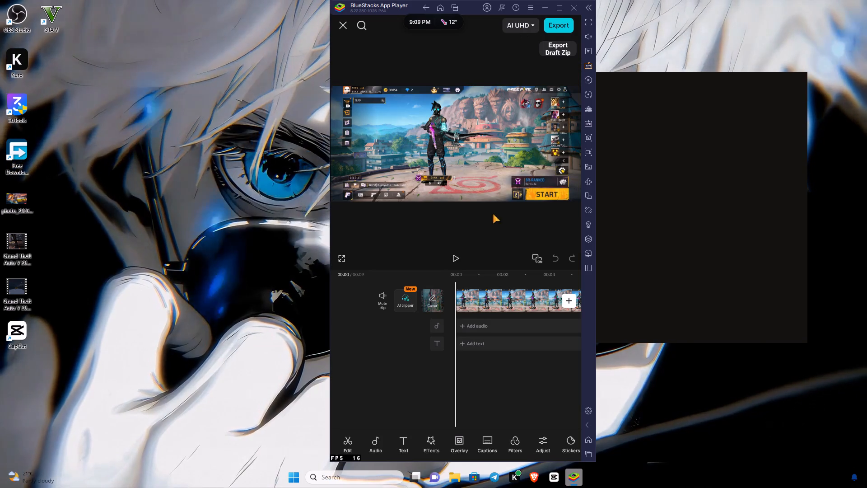
click(430, 447)
click(378, 431)
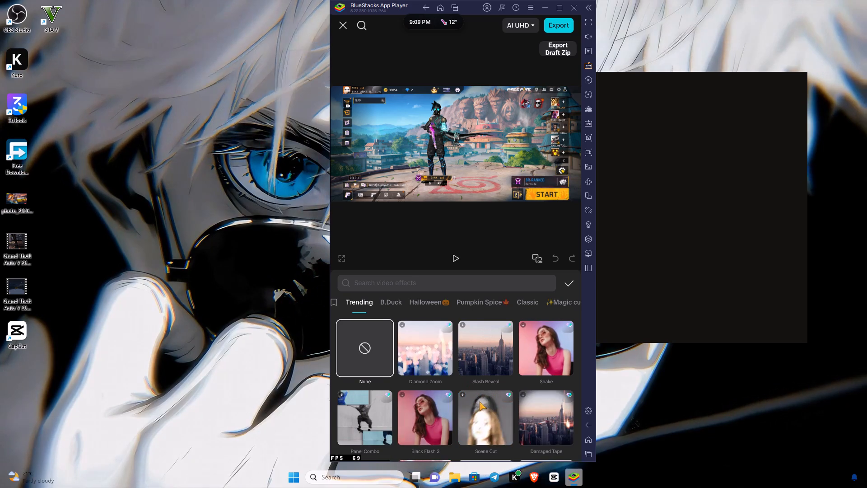
click(478, 407)
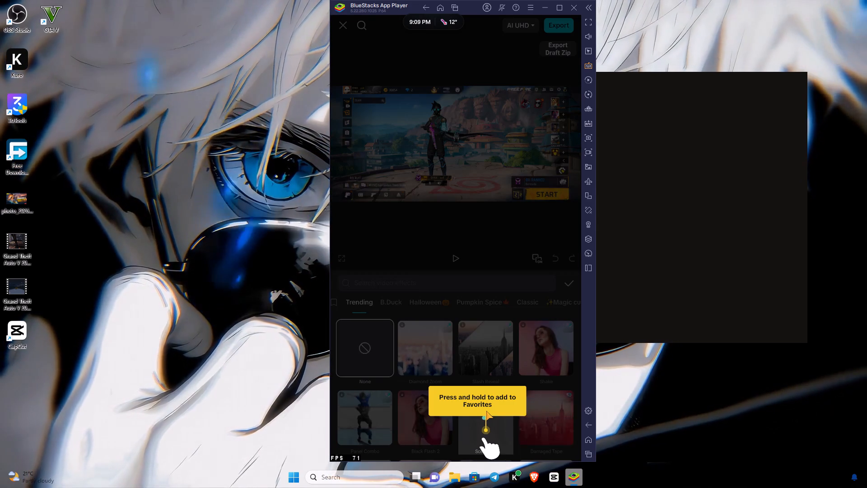
click(484, 413)
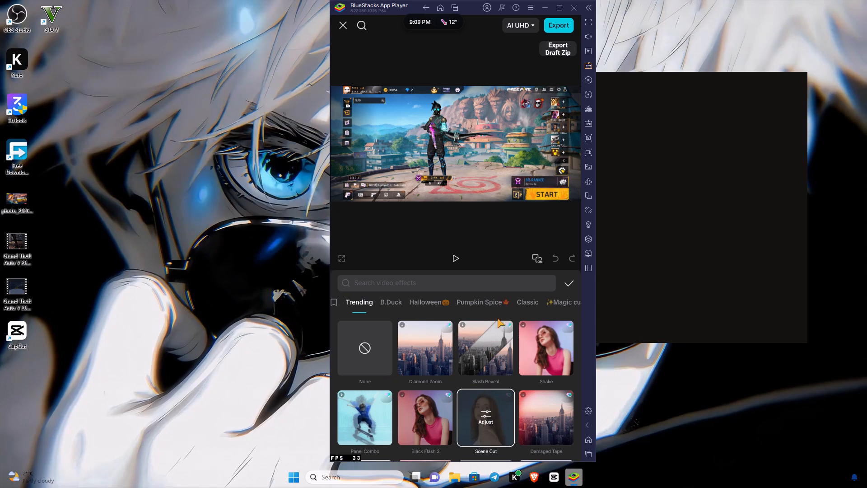
click(568, 284)
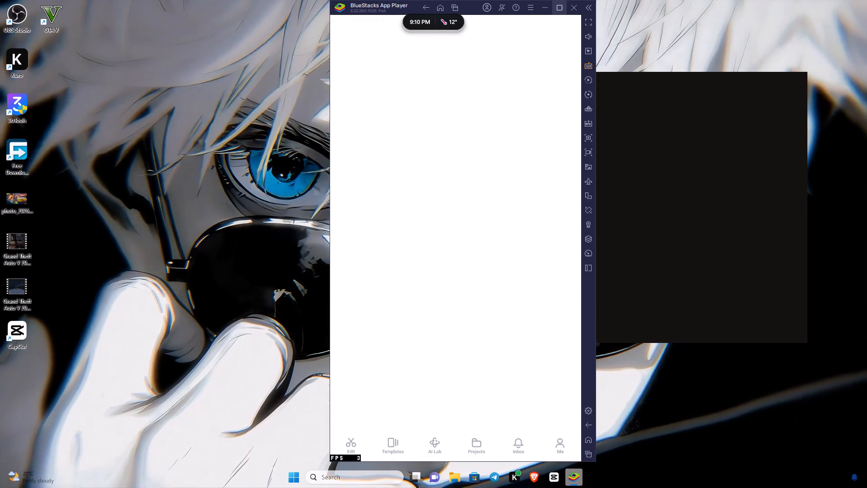
Maximize the BlueStacks window, switch from the browser ad back to CapCut and close its Pro sign-up page.
click(559, 9)
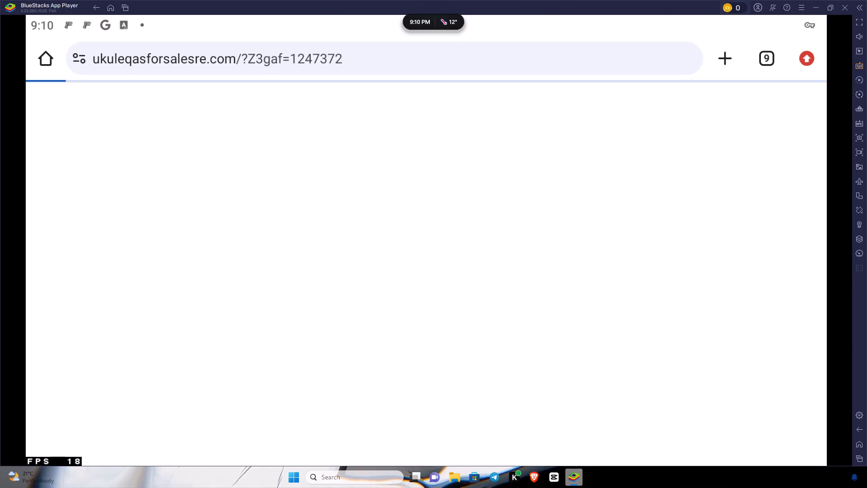
click(130, 5)
click(369, 160)
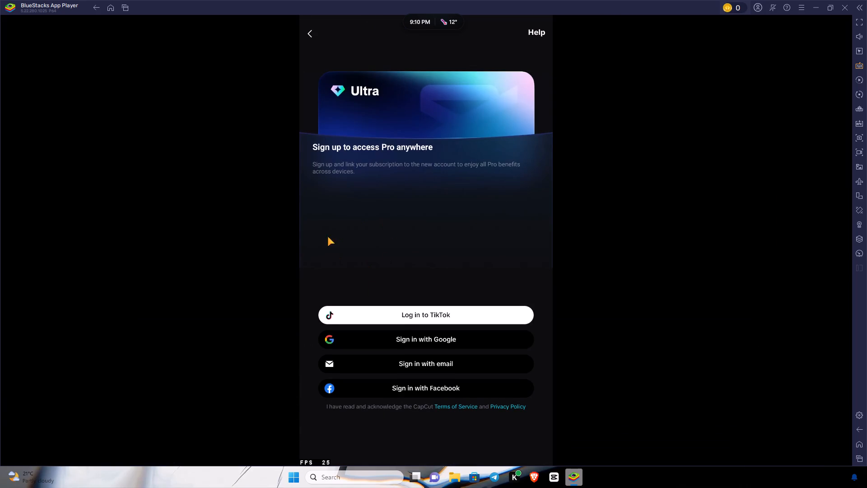
click(311, 33)
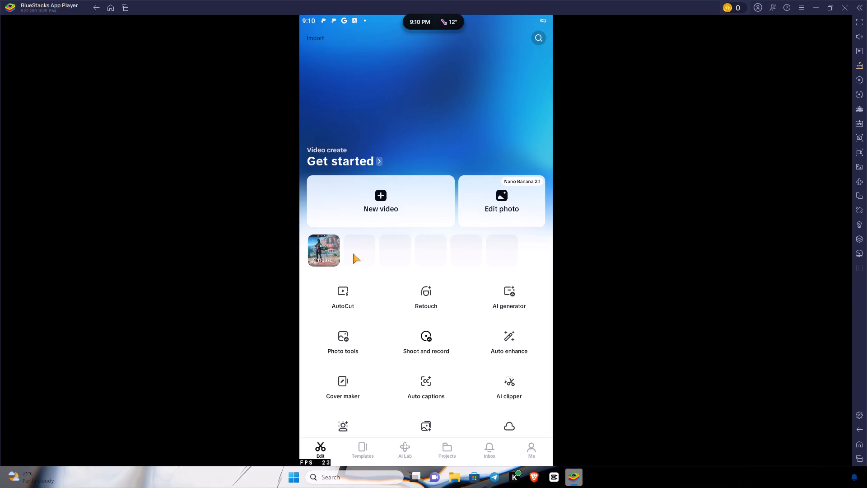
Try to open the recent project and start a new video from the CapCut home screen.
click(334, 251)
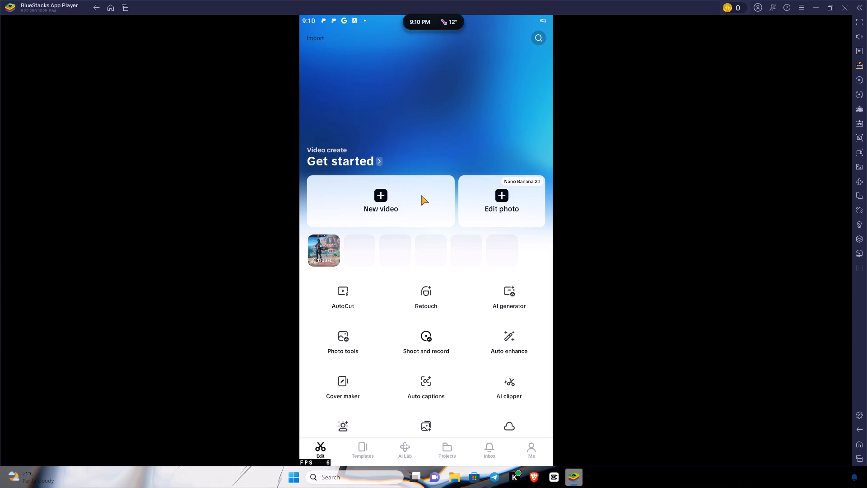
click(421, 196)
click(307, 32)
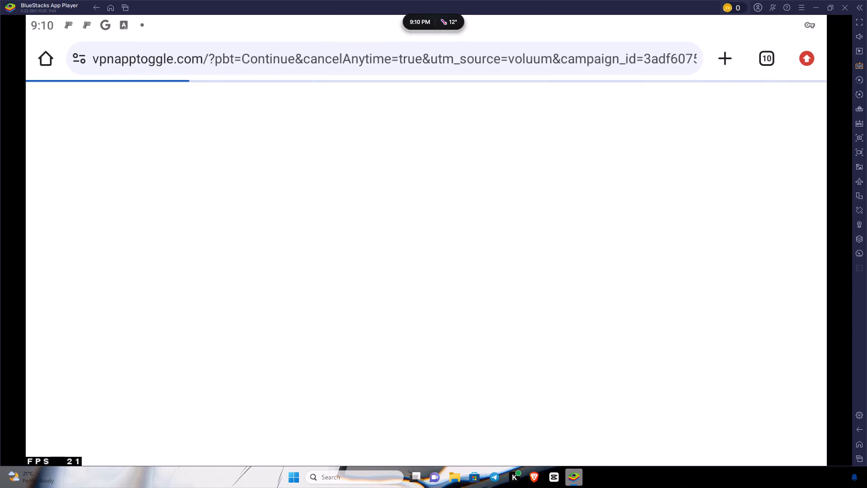
Close Chrome with its VPN ad among the recent apps and return to CapCut.
click(127, 6)
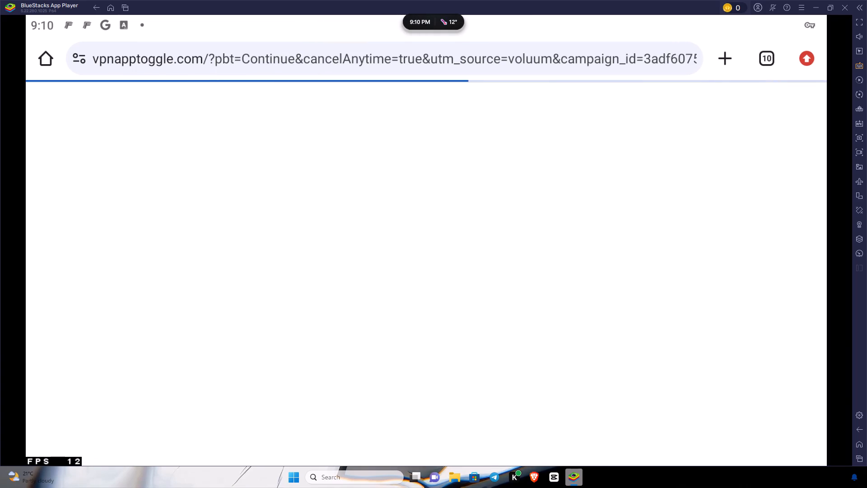
click(616, 426)
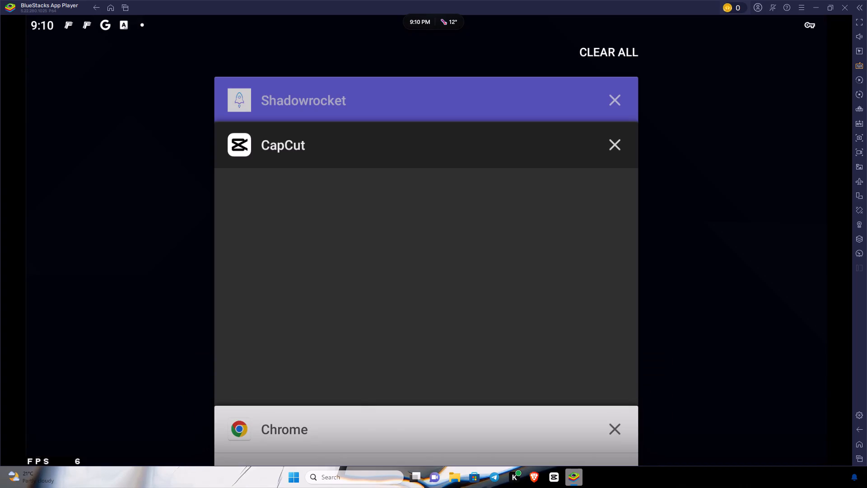
click(398, 263)
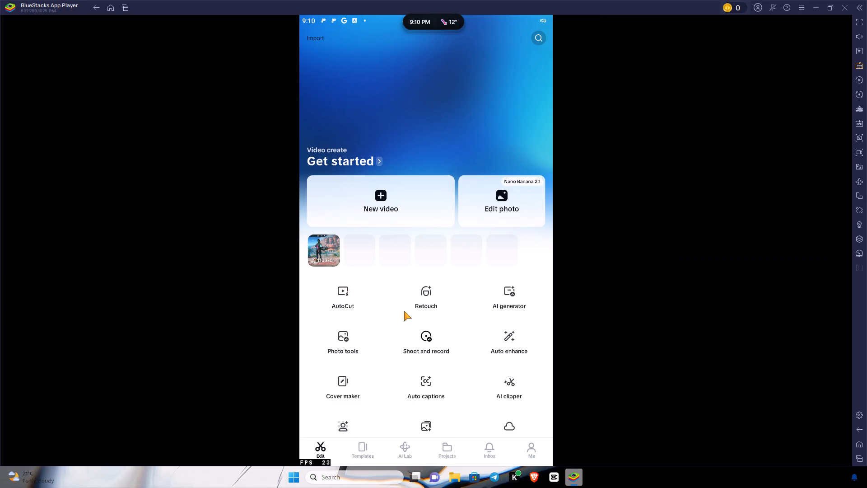
Start a new video project in CapCut.
click(384, 201)
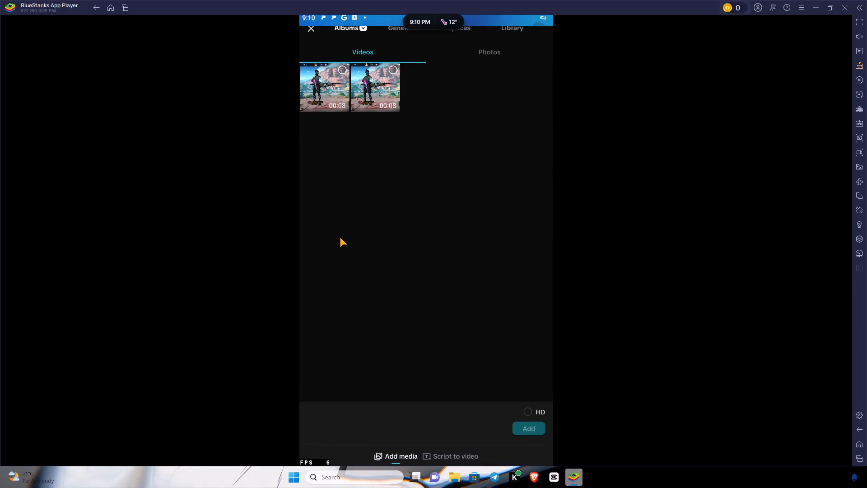
Add the first 00:11 trending clip from the stock Library to the new project with HD import enabled.
click(512, 28)
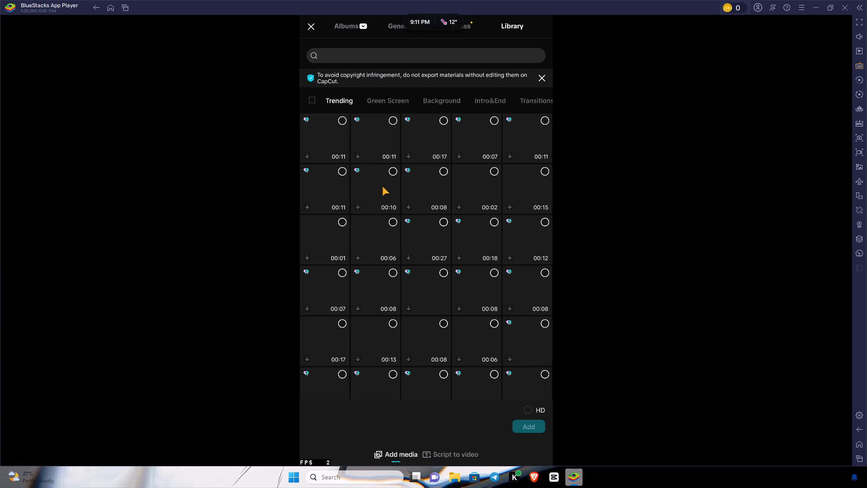
scroll(396, 192, down, 4)
scroll(397, 192, up, 4)
click(303, 154)
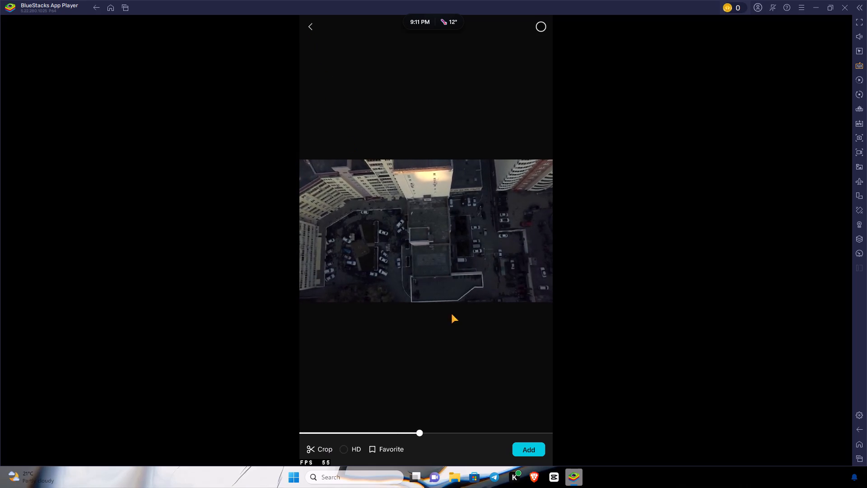
drag(345, 449, 344, 445)
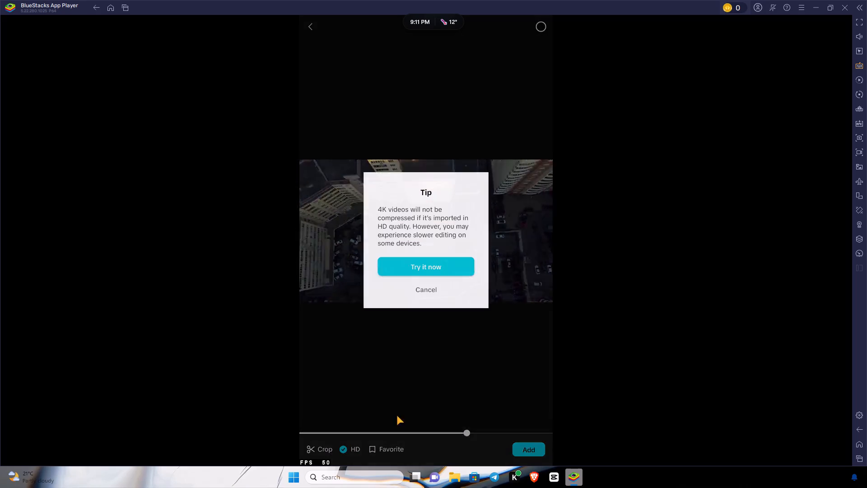
click(429, 288)
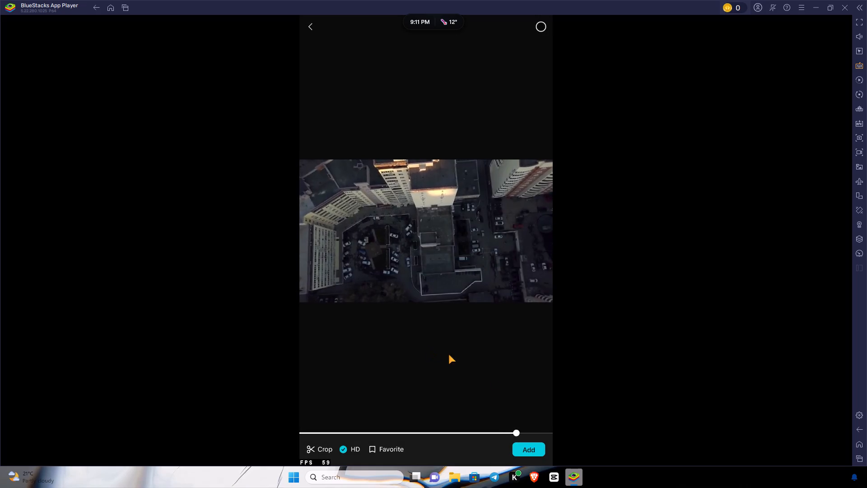
click(541, 449)
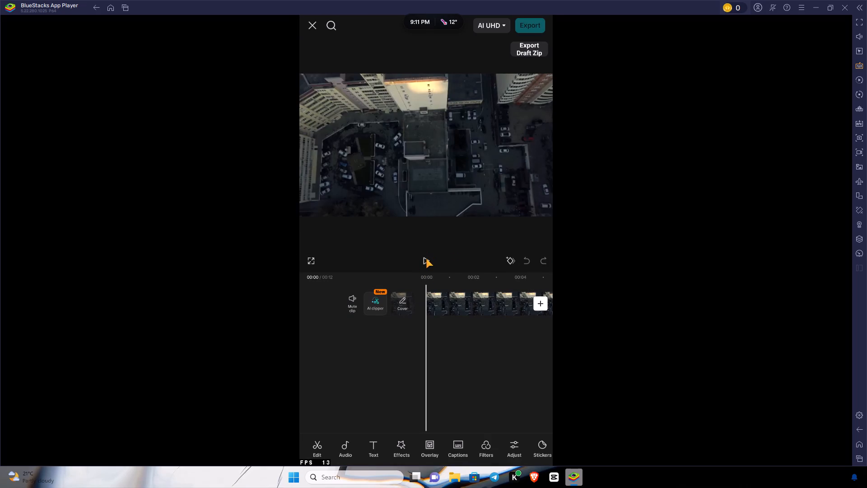
Play the added clip briefly and delete the Ending clip that follows it on the timeline.
click(426, 258)
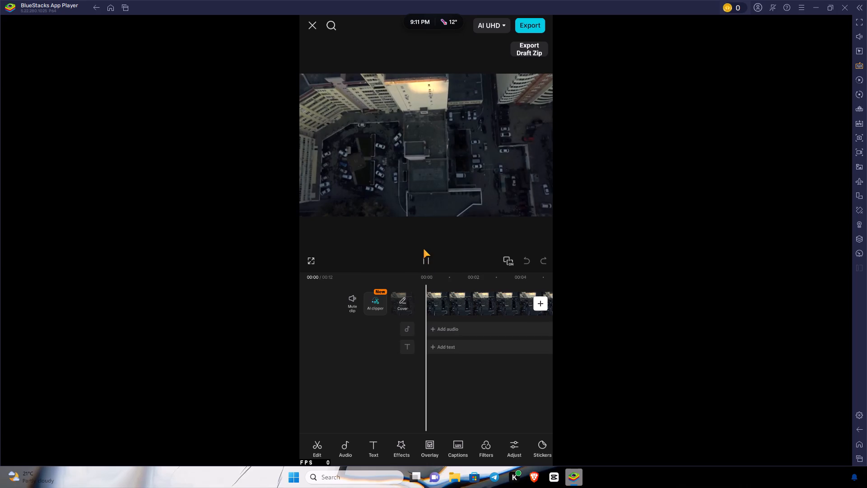
drag(475, 307, 475, 307)
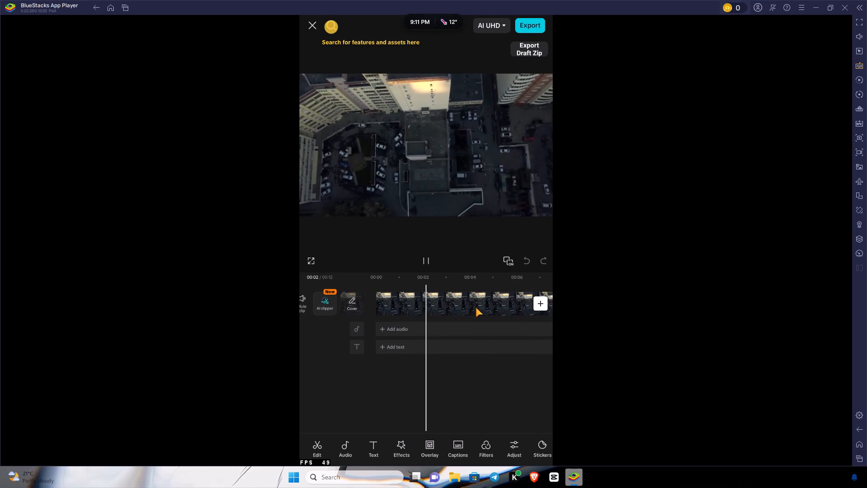
drag(475, 307, 352, 304)
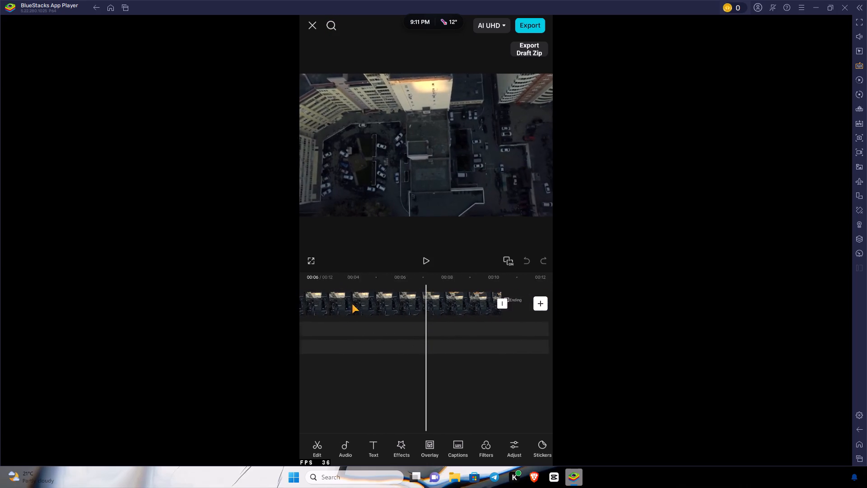
drag(352, 304, 339, 305)
click(492, 300)
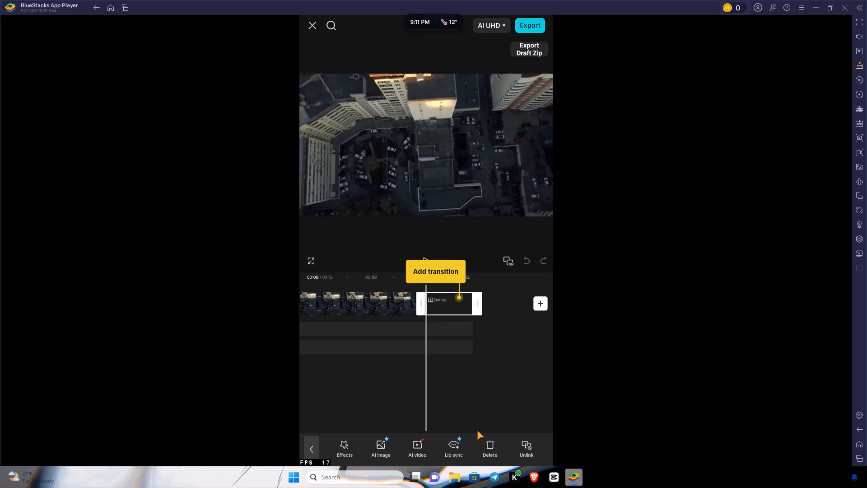
click(490, 445)
Apply the featured Neon Fire filter at the start of the video and lower its intensity to slightly above halfway.
drag(395, 365, 519, 373)
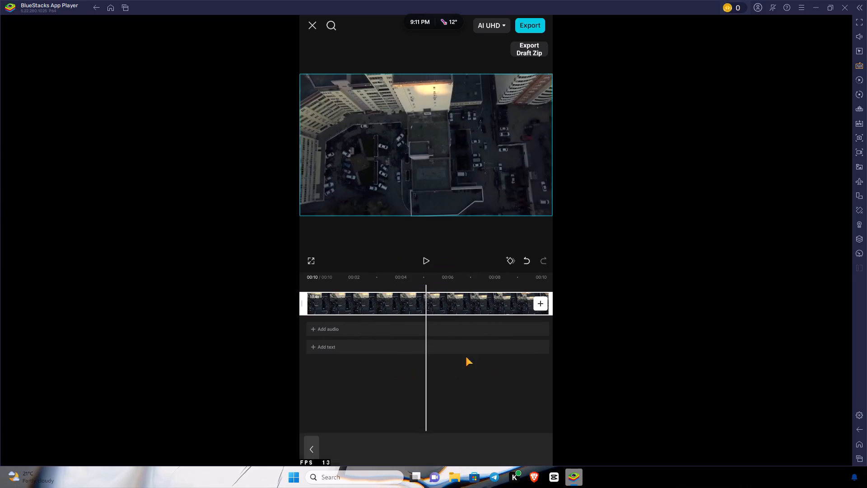
drag(360, 341, 468, 347)
drag(443, 361, 447, 366)
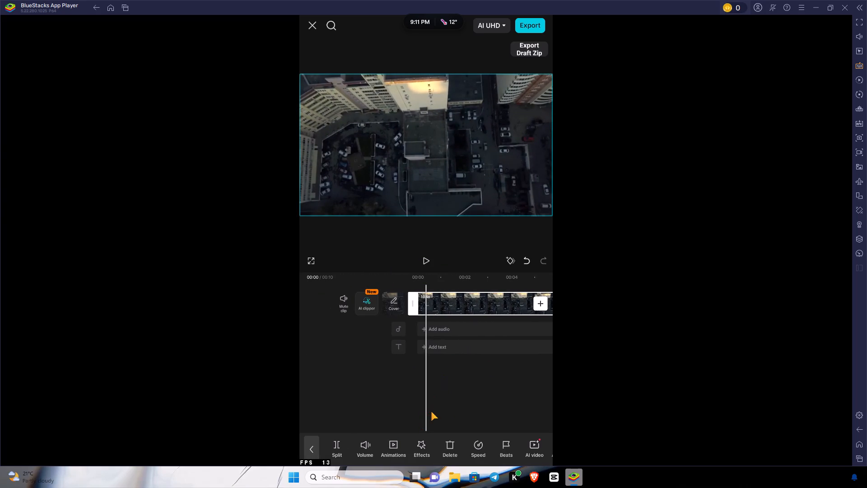
click(434, 411)
click(441, 307)
click(445, 402)
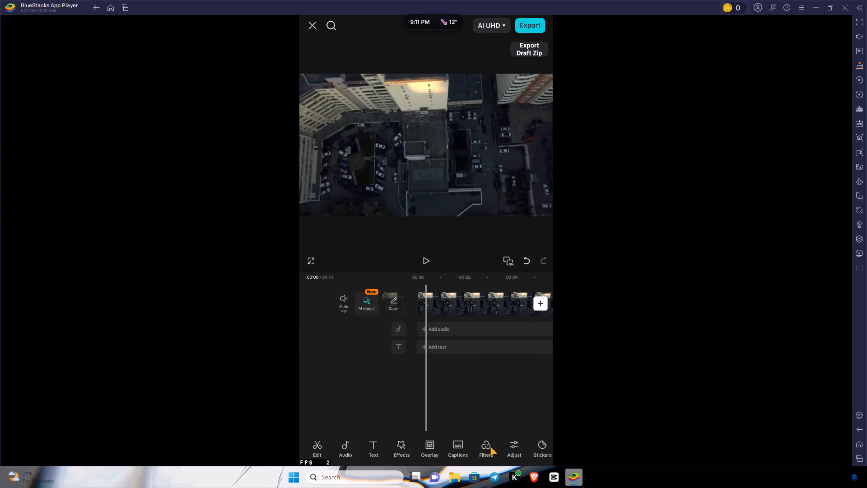
click(490, 447)
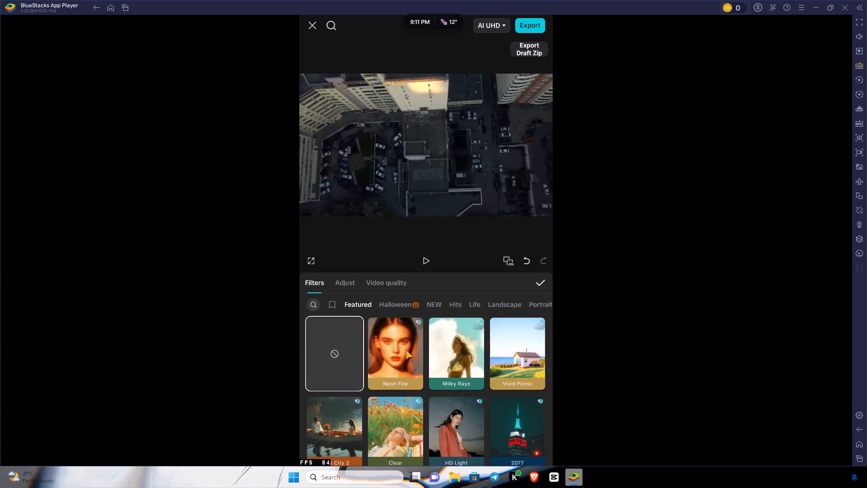
click(391, 352)
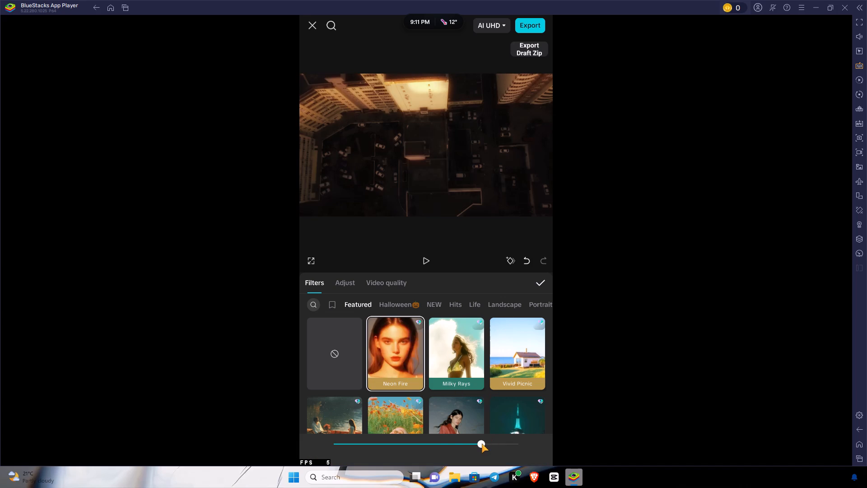
drag(482, 443, 437, 442)
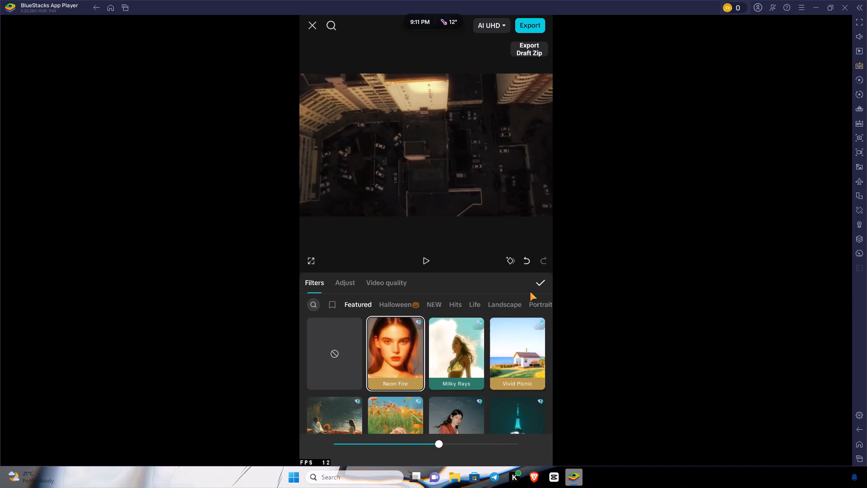
click(534, 286)
click(431, 392)
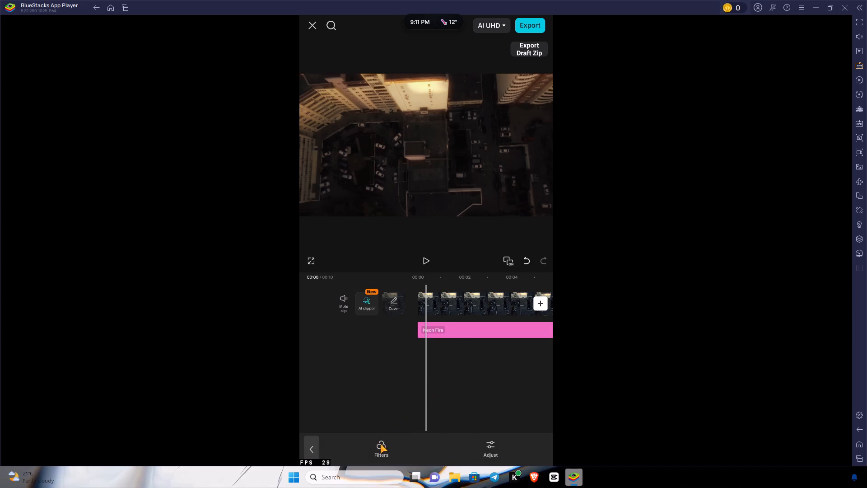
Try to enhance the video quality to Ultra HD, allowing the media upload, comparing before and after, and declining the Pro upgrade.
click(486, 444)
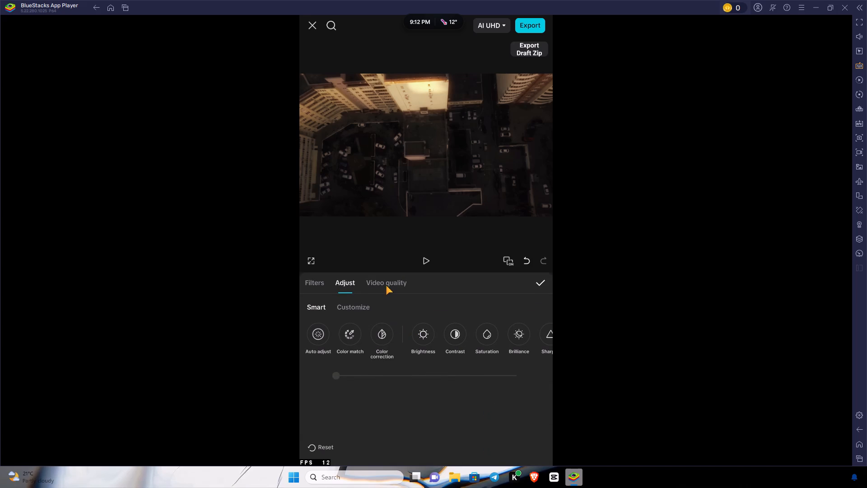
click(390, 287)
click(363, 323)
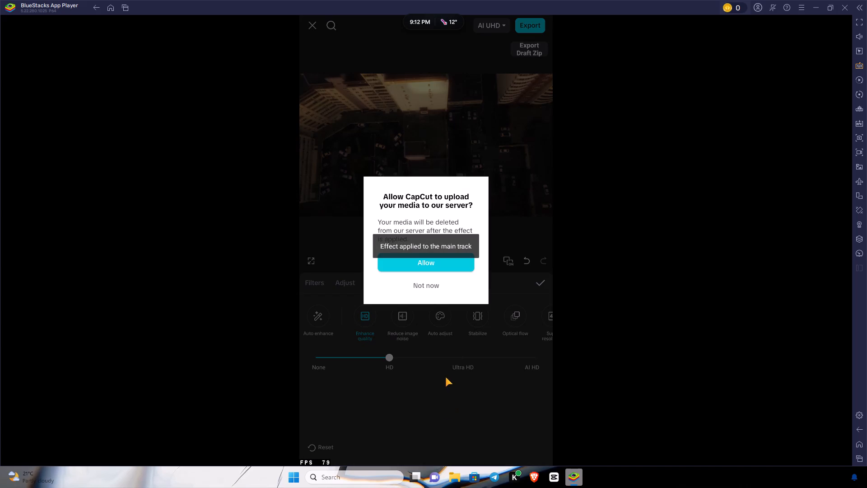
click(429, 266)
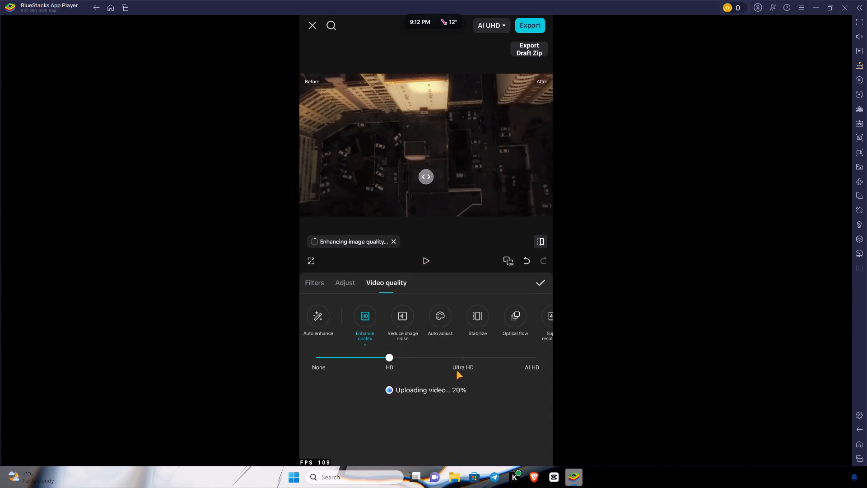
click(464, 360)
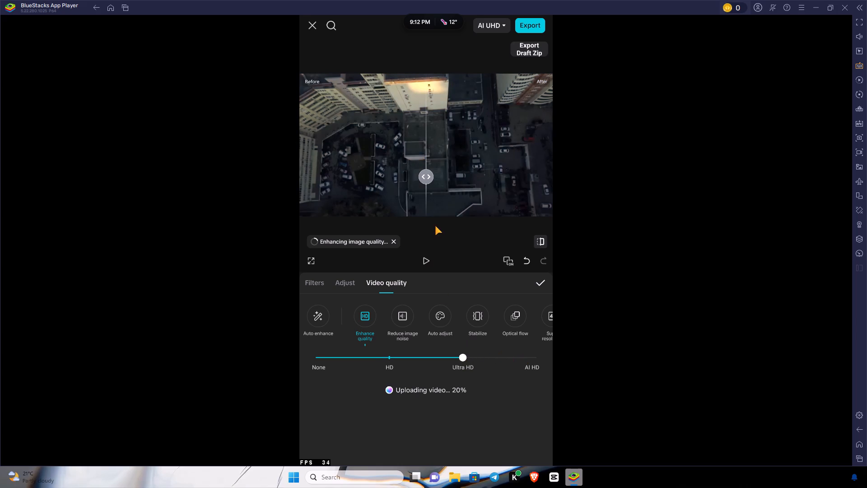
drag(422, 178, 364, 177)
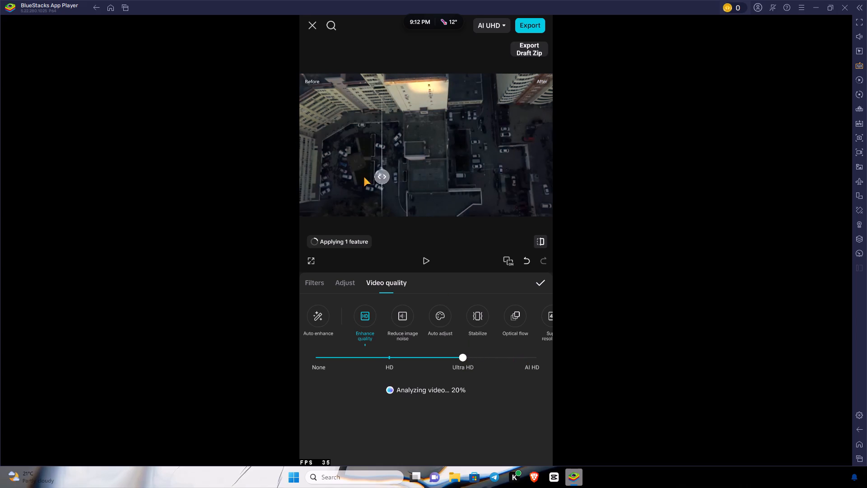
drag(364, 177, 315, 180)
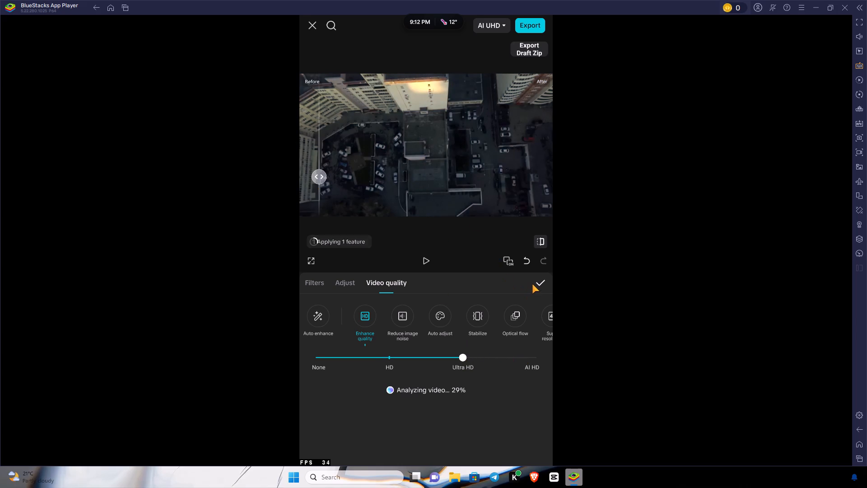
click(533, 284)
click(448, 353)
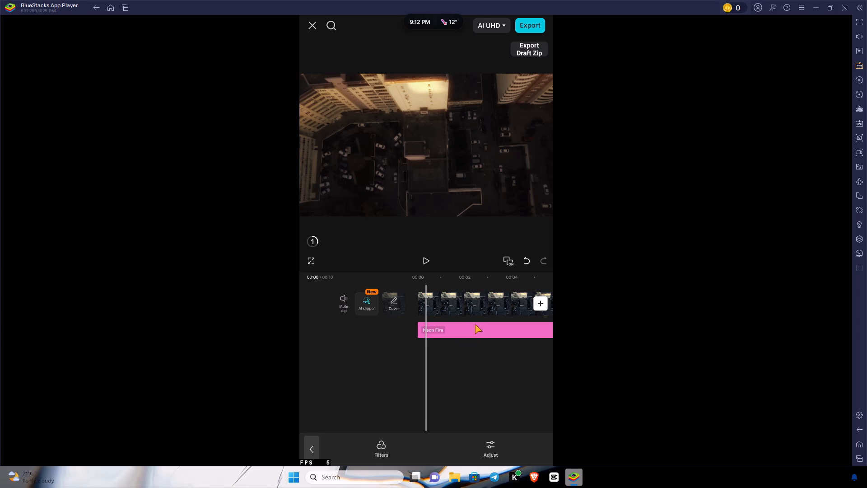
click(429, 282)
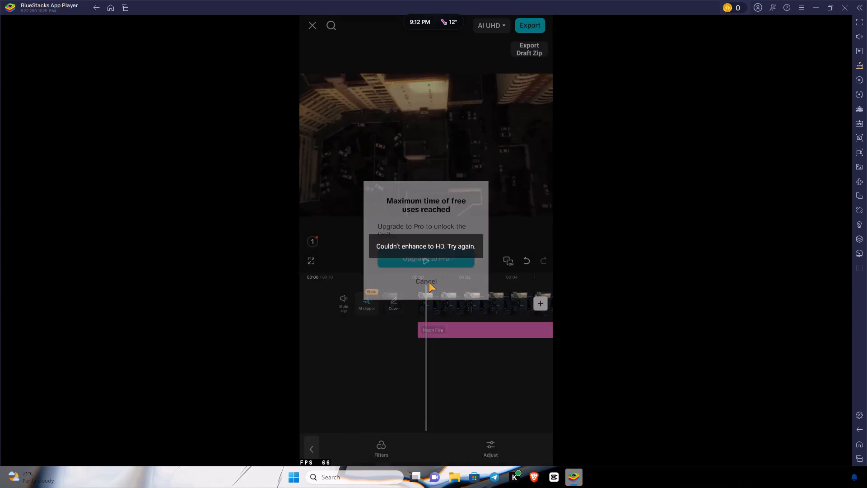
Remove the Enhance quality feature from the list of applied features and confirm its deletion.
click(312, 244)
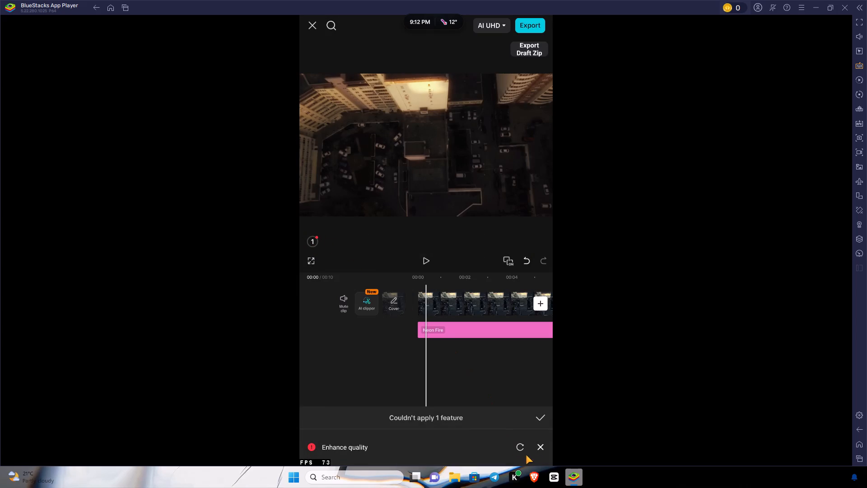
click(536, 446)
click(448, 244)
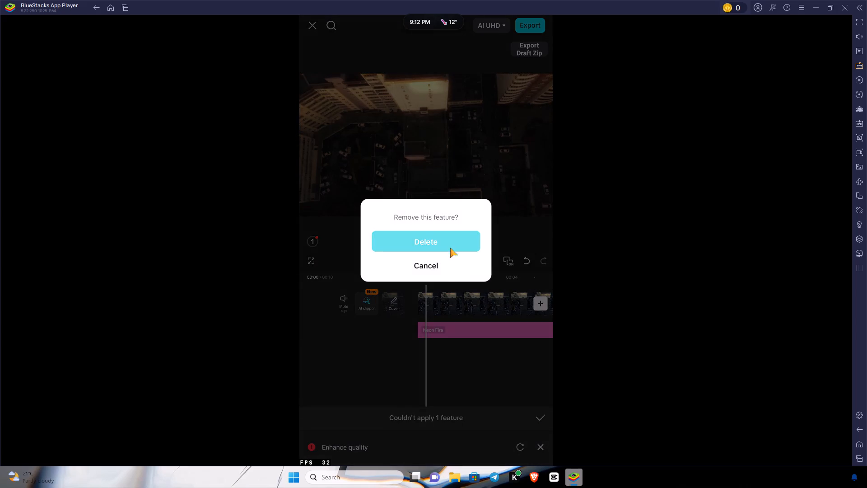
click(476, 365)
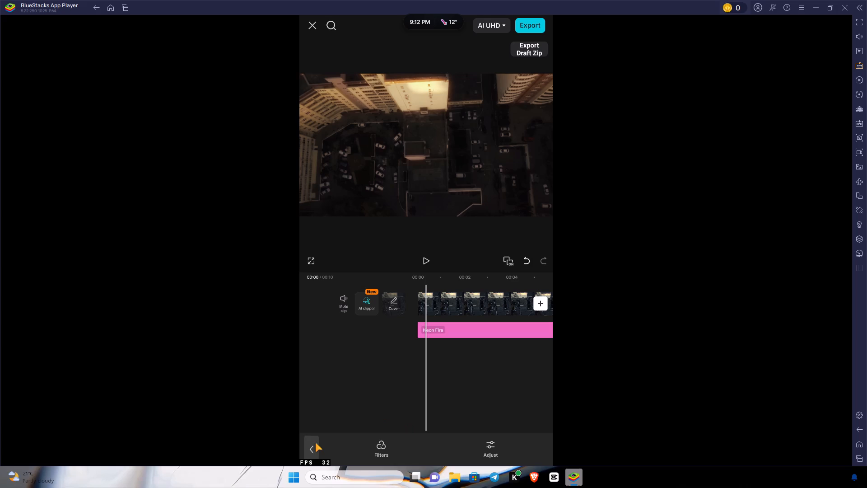
Add the trending Horizontal Open video effect to the main video and accept it.
click(316, 442)
click(395, 448)
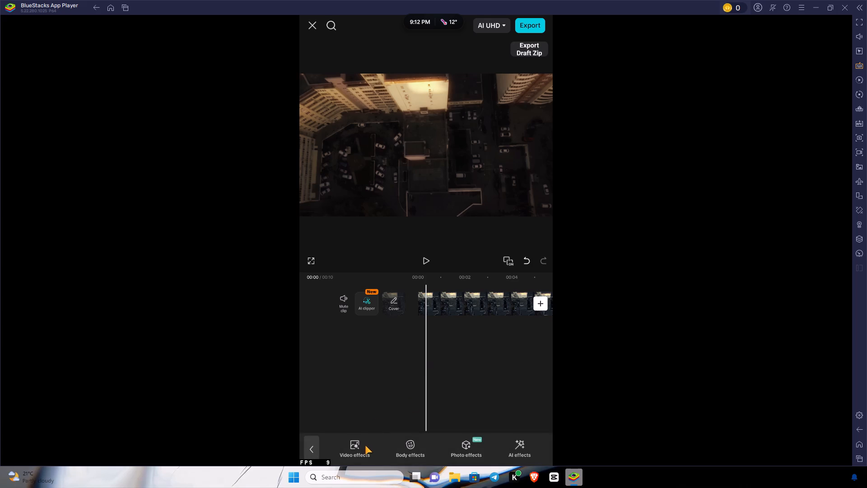
drag(365, 446, 358, 438)
click(349, 444)
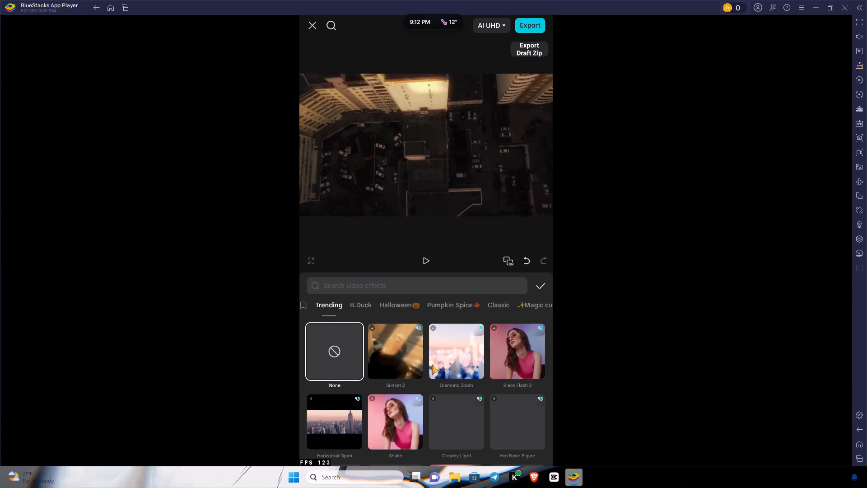
scroll(455, 356, down, 1)
click(340, 362)
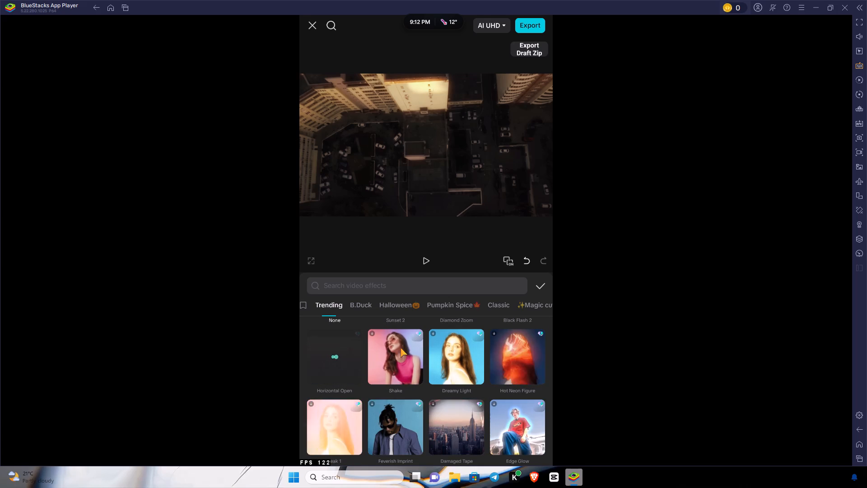
click(540, 288)
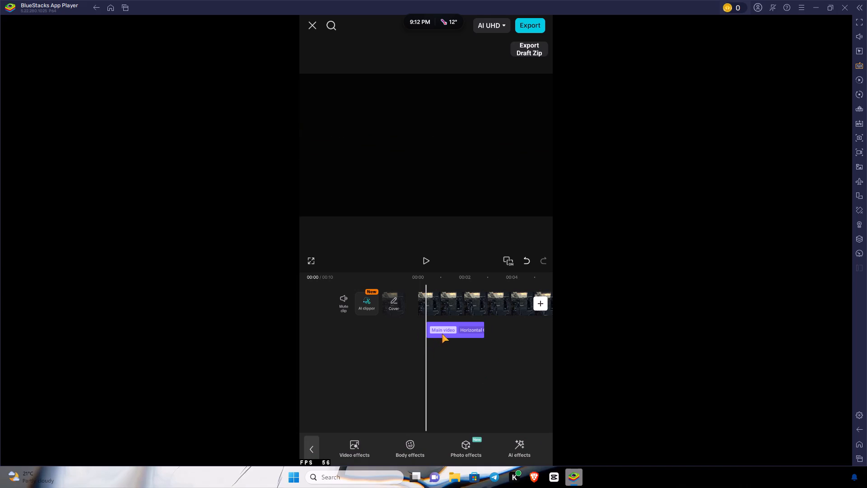
Move the Horizontal Open effect to the very start of the timeline and scrub through the clip to preview it.
drag(443, 333, 434, 333)
click(433, 353)
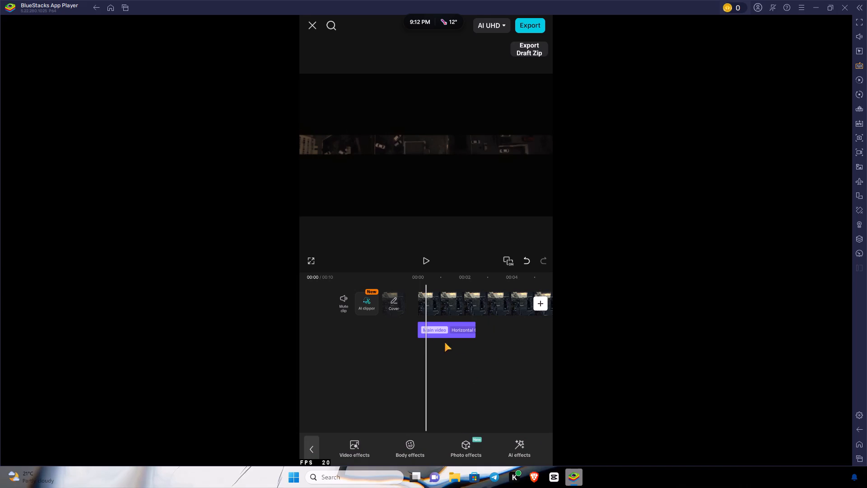
drag(472, 353, 327, 330)
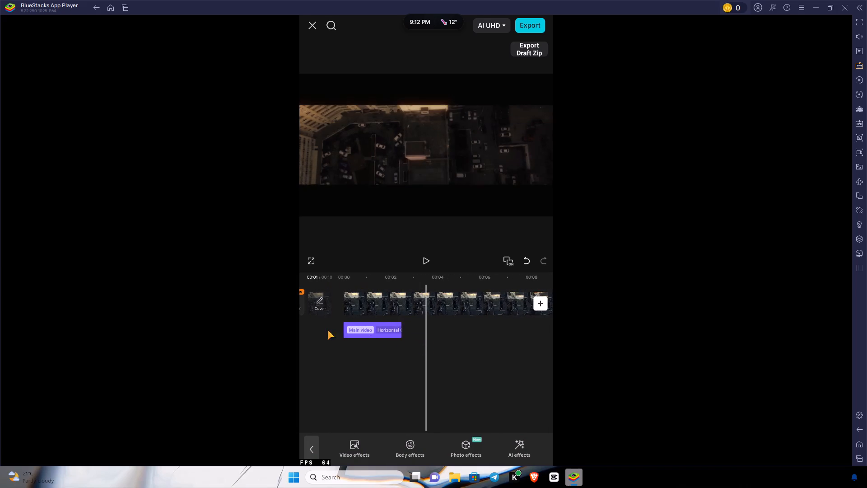
drag(327, 330, 311, 327)
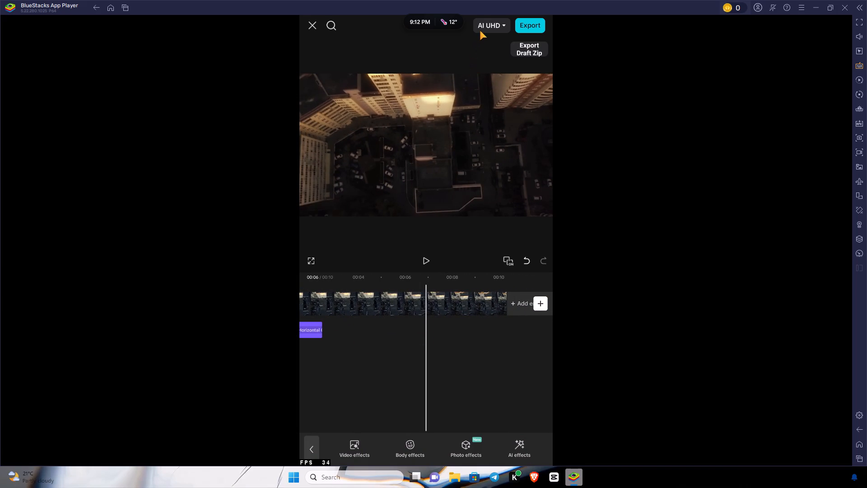
Configure the export settings to 1080p resolution, a frame rate of 60 and the maximum bitrate, keeping AI ultra HD on.
click(480, 30)
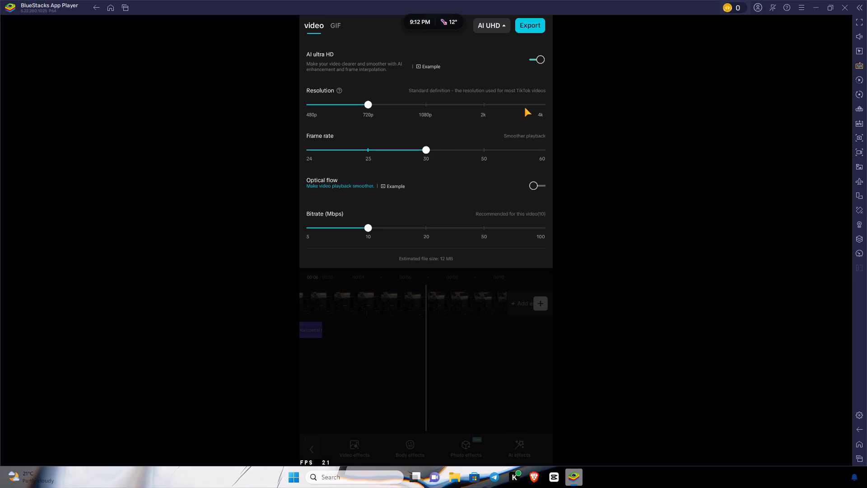
click(532, 104)
click(539, 153)
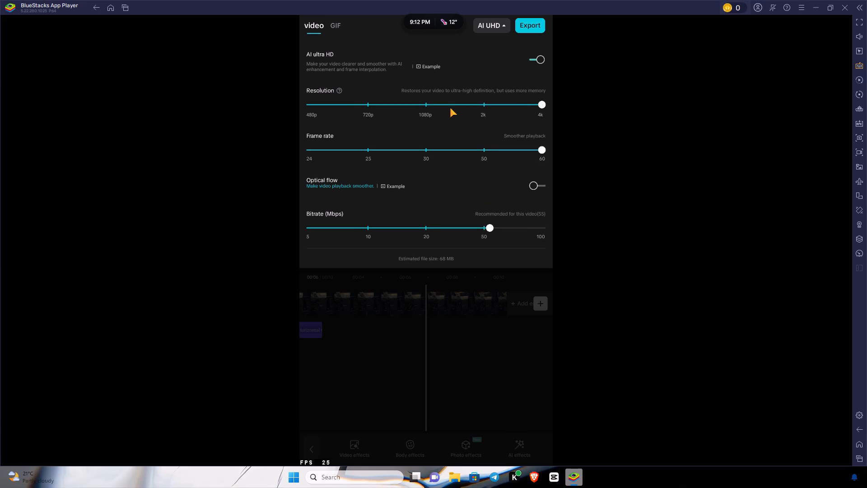
click(428, 102)
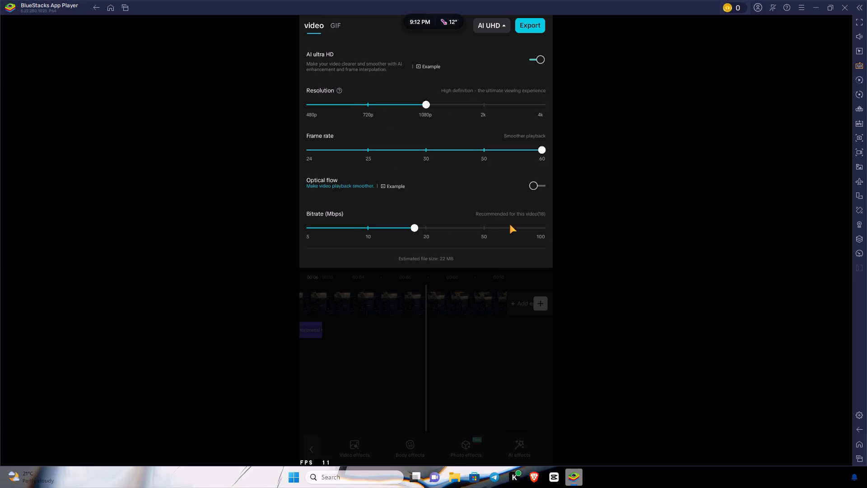
click(542, 229)
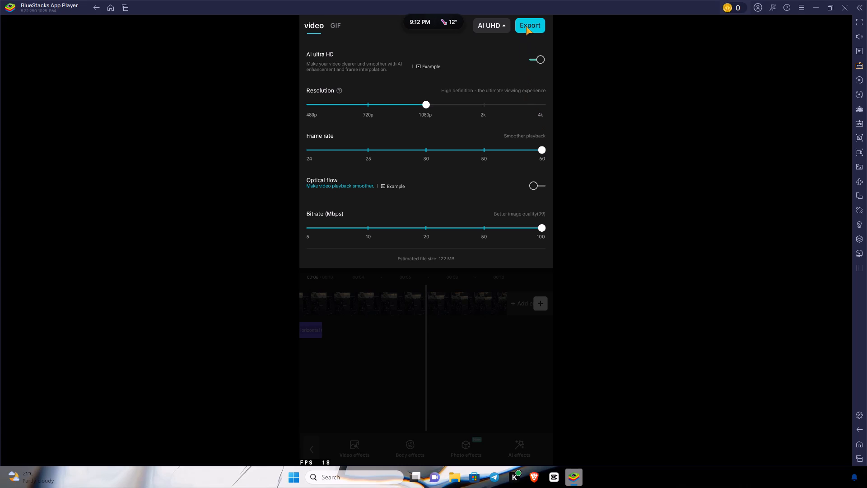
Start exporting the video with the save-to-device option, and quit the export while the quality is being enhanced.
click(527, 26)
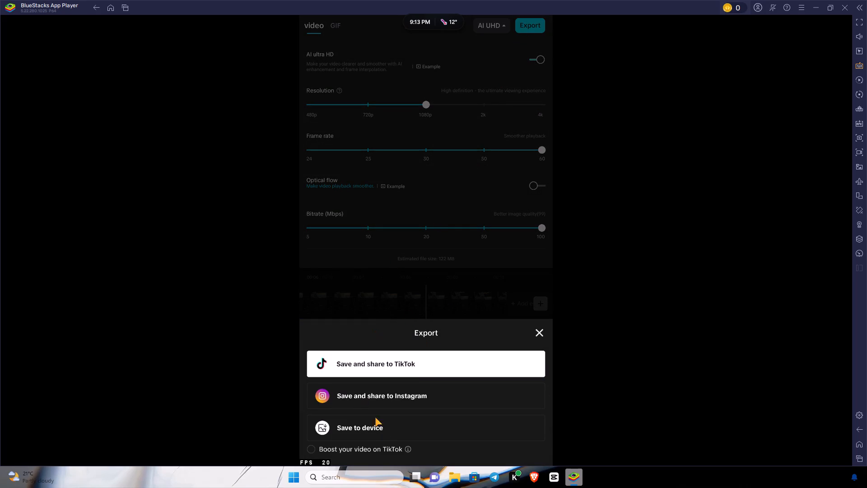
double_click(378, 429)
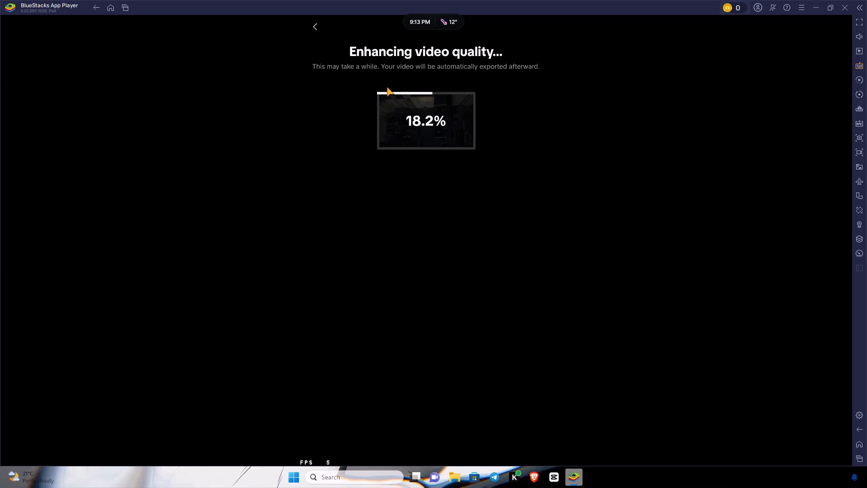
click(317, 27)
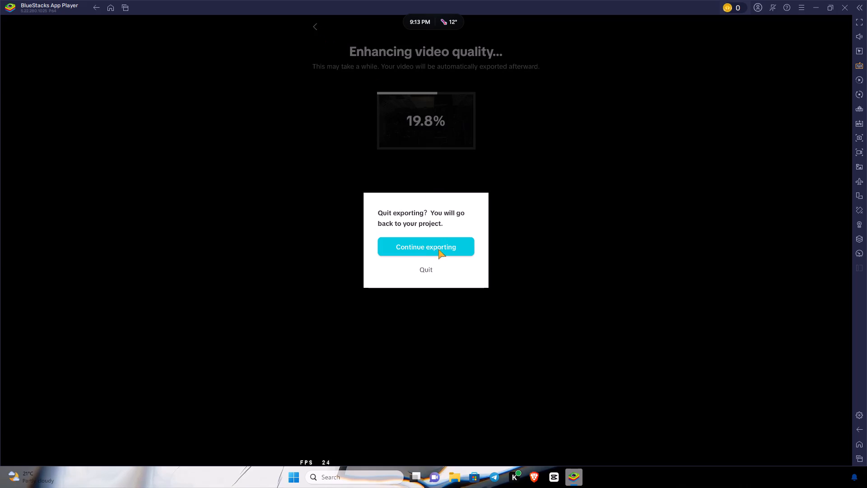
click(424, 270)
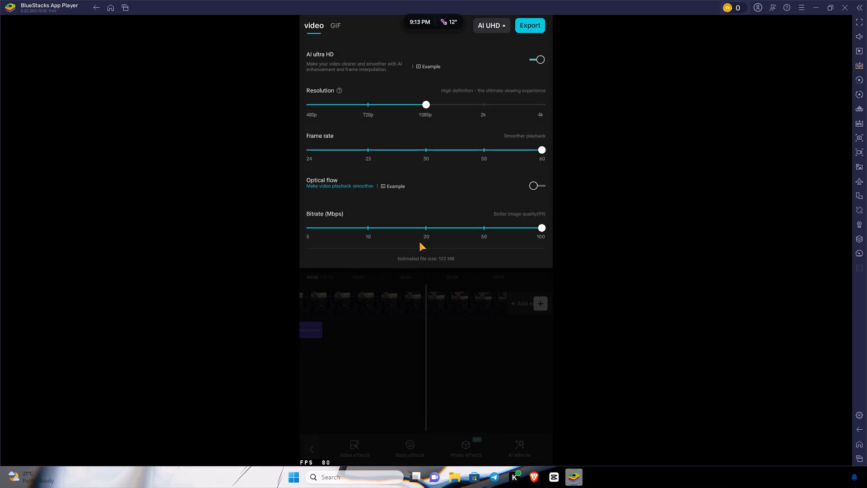
Close the export settings and leave the project for the home screen.
click(499, 24)
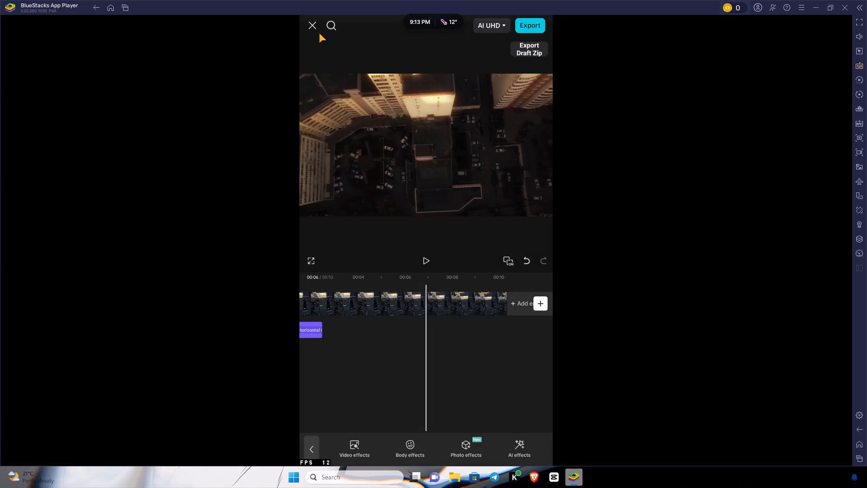
click(310, 28)
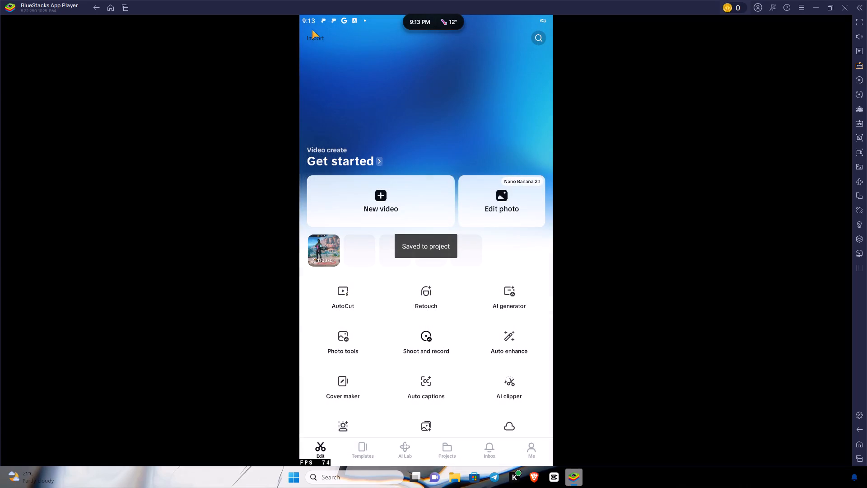
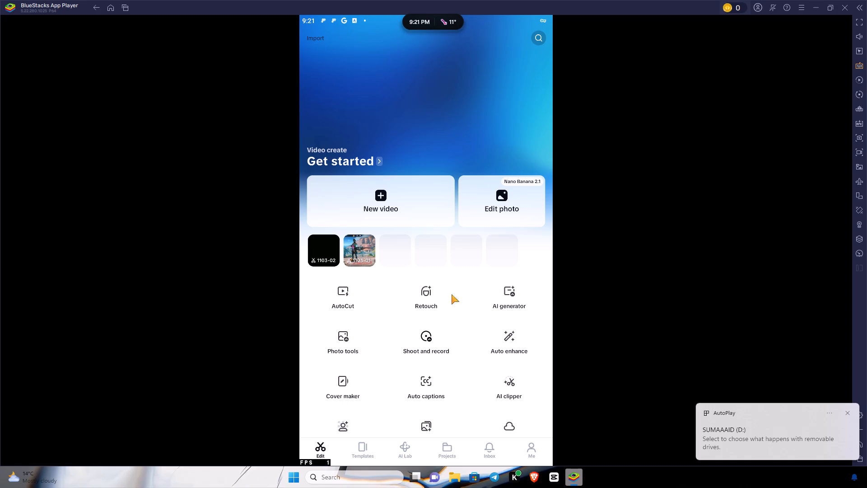
Check the album videos offered for a new video project, and close the media picker.
click(391, 197)
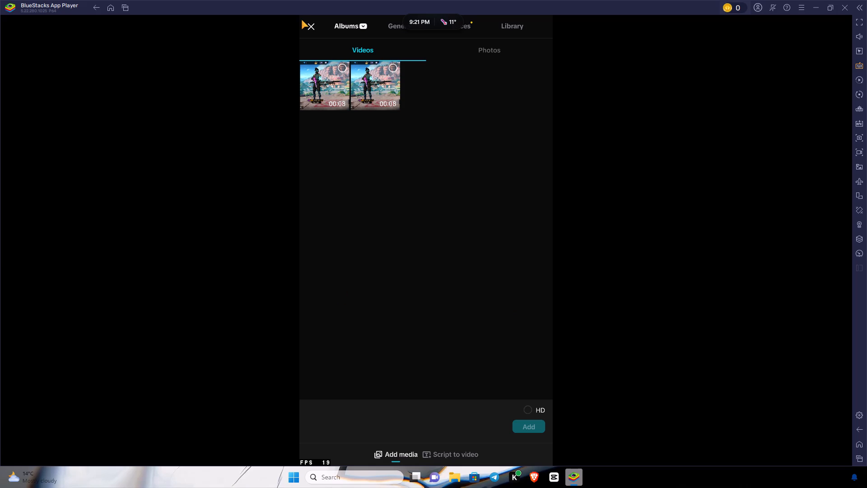
double_click(311, 26)
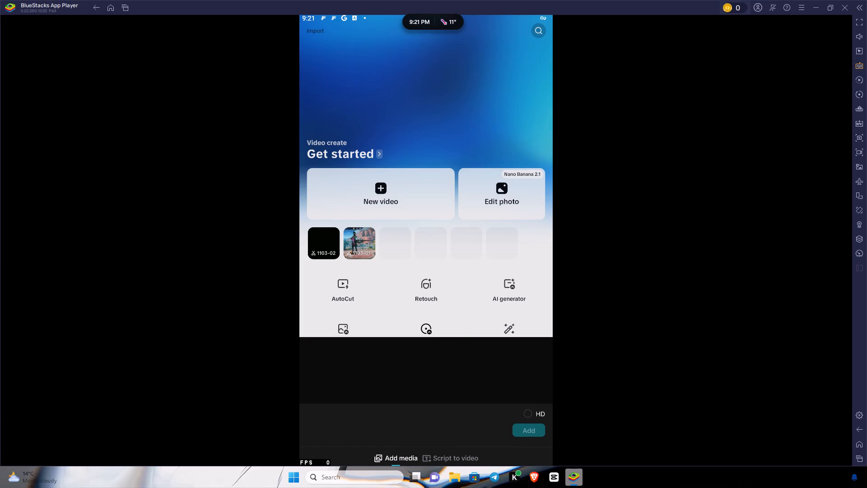
Leave CapCut for the BlueStacks home screen and open the imported files in Media Manager.
click(108, 11)
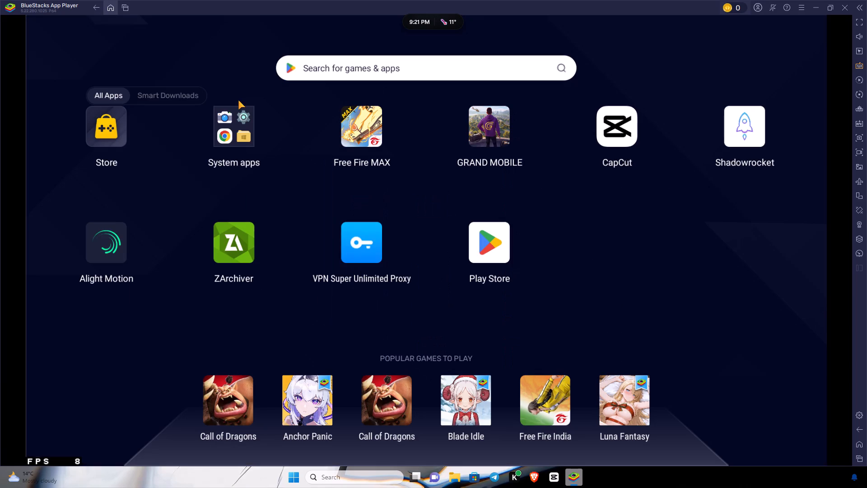
click(222, 129)
click(458, 204)
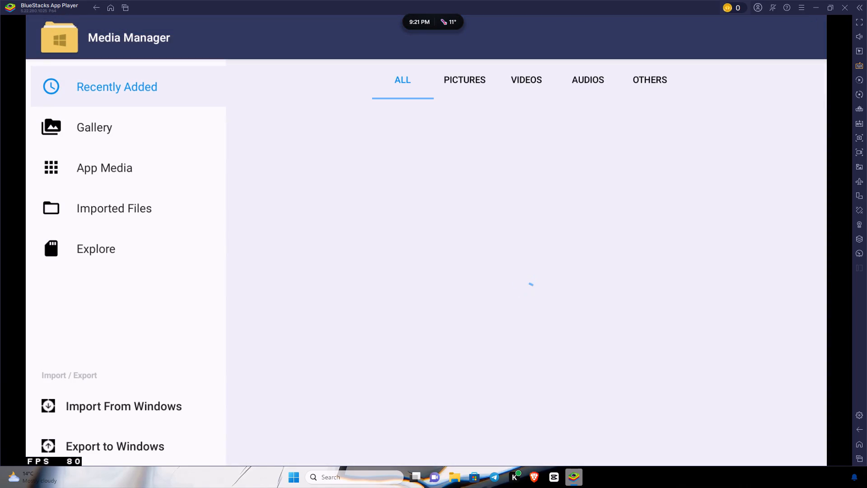
click(129, 215)
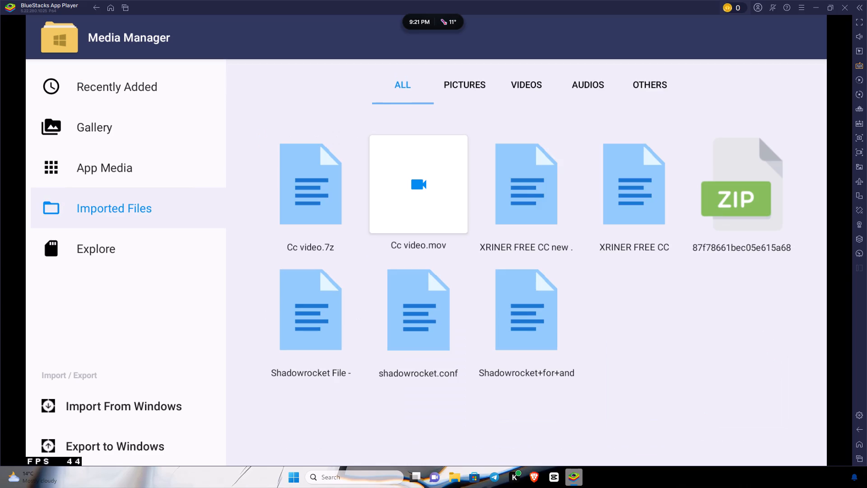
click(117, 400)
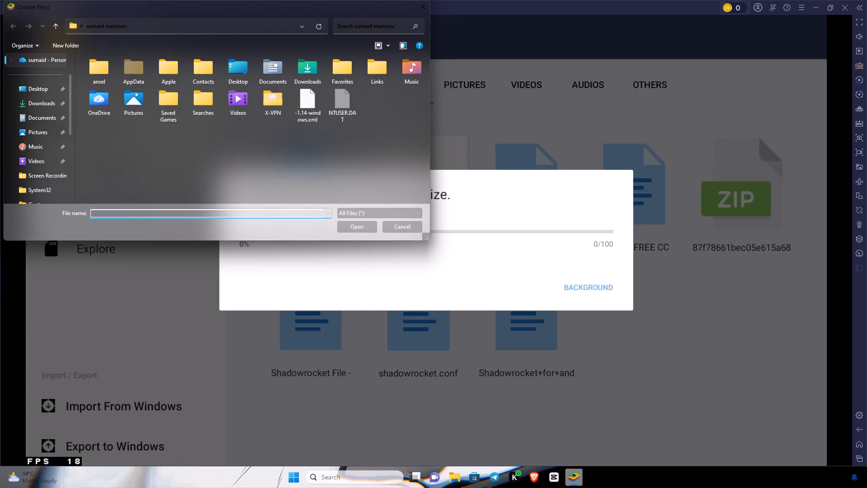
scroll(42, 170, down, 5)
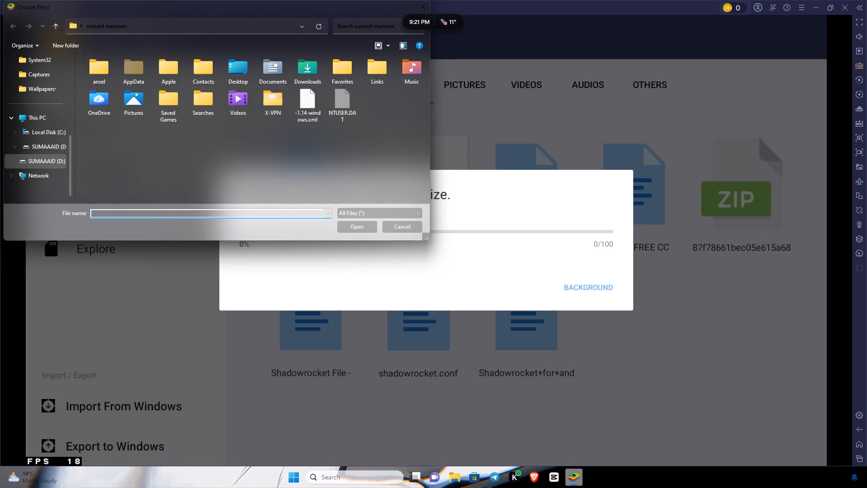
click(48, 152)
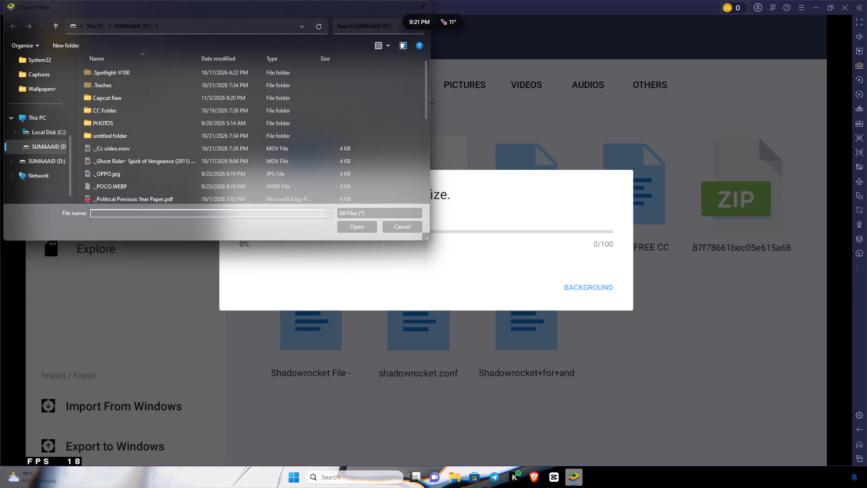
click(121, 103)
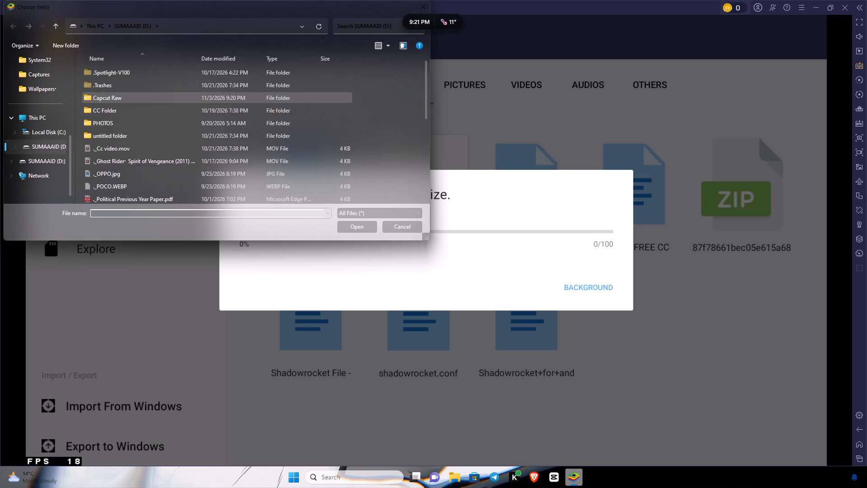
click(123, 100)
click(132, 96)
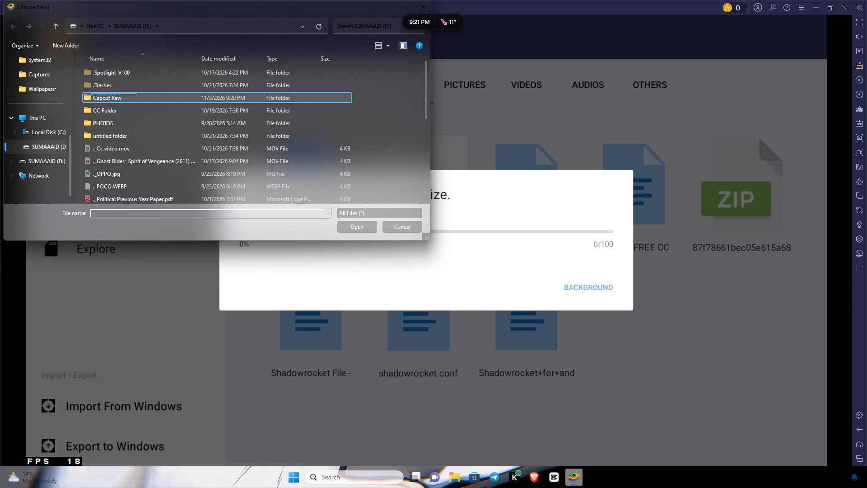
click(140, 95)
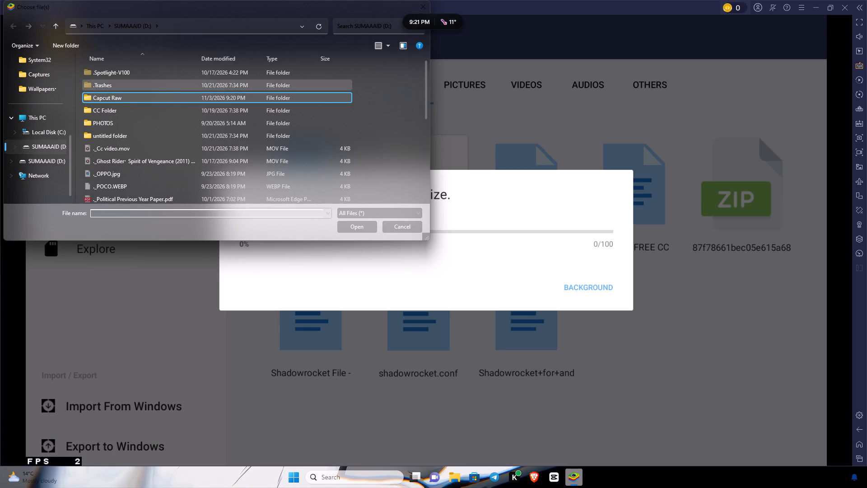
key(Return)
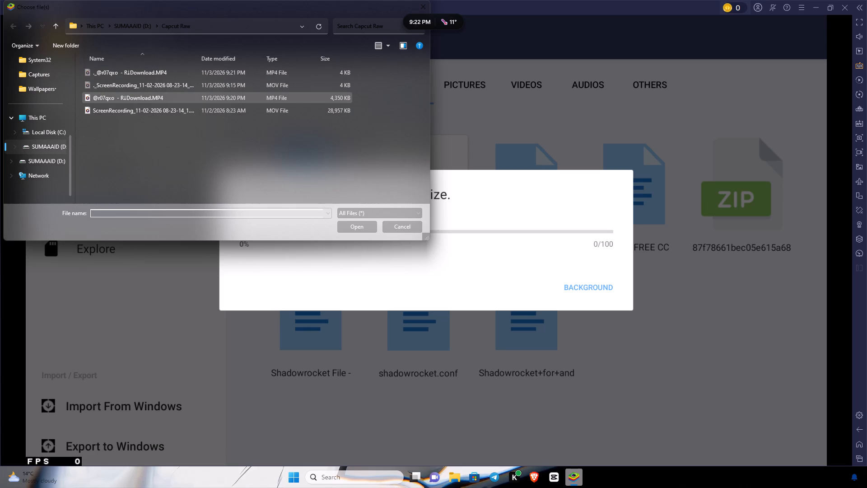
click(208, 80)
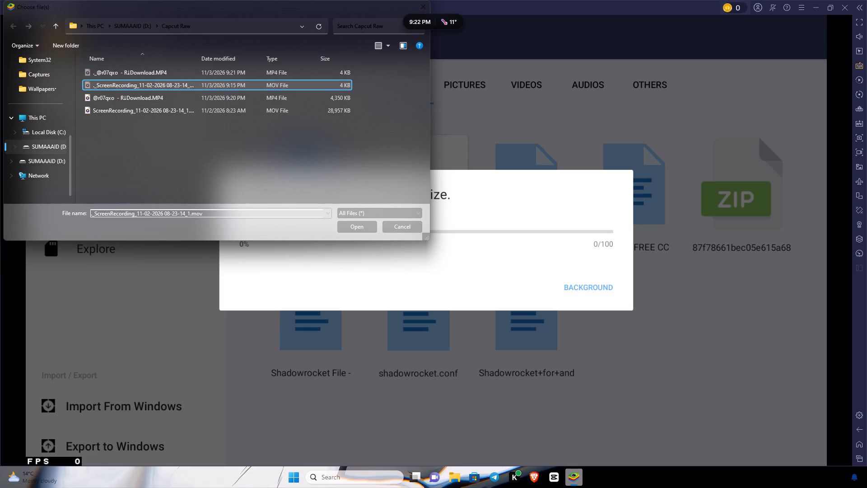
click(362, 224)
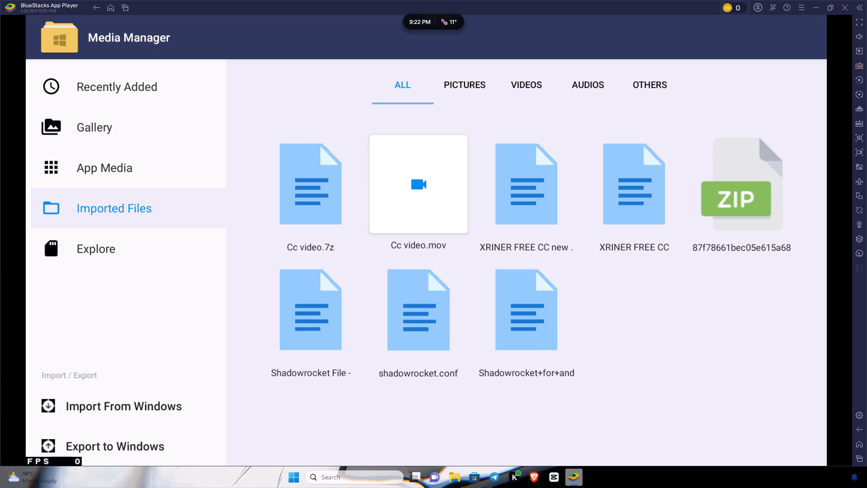
Look for the screen recording among the imported videos, the recently added files, all imported files and the sdcard folders.
click(511, 80)
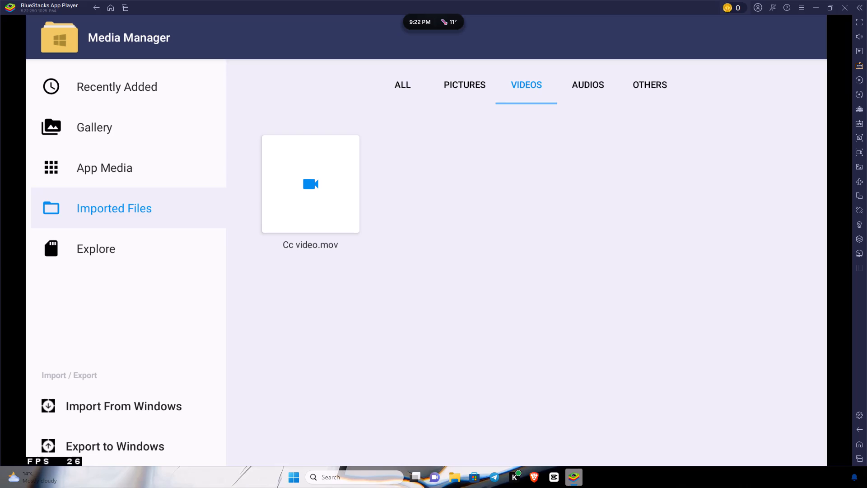
click(120, 83)
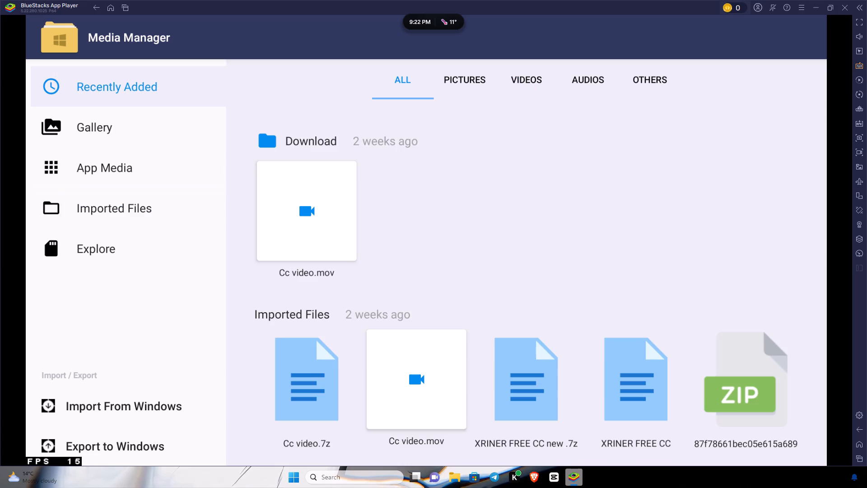
scroll(372, 211, down, 3)
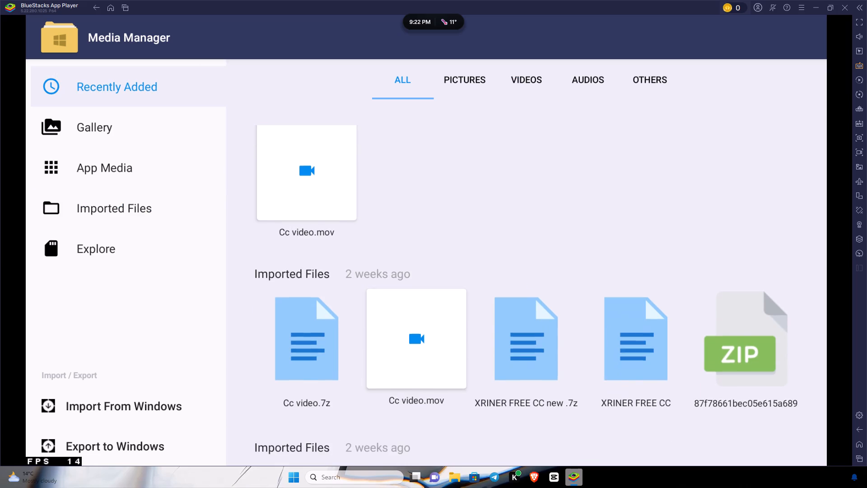
scroll(379, 216, down, 1)
scroll(378, 216, up, 1)
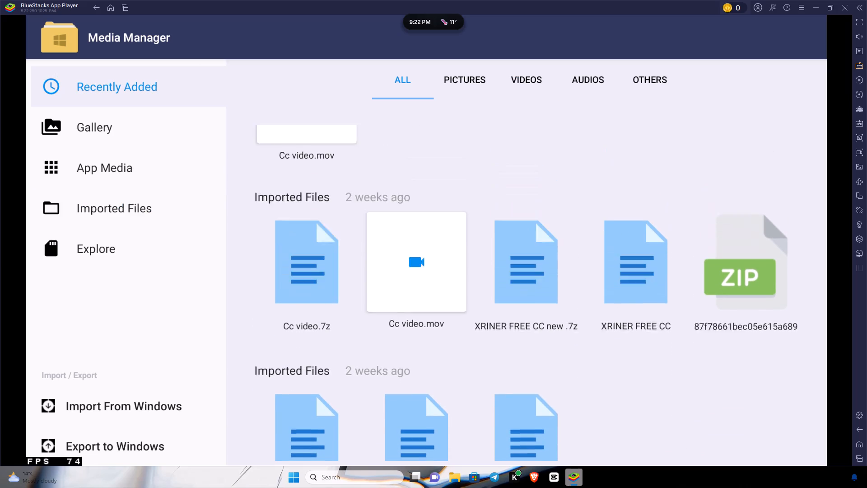
scroll(377, 209, up, 5)
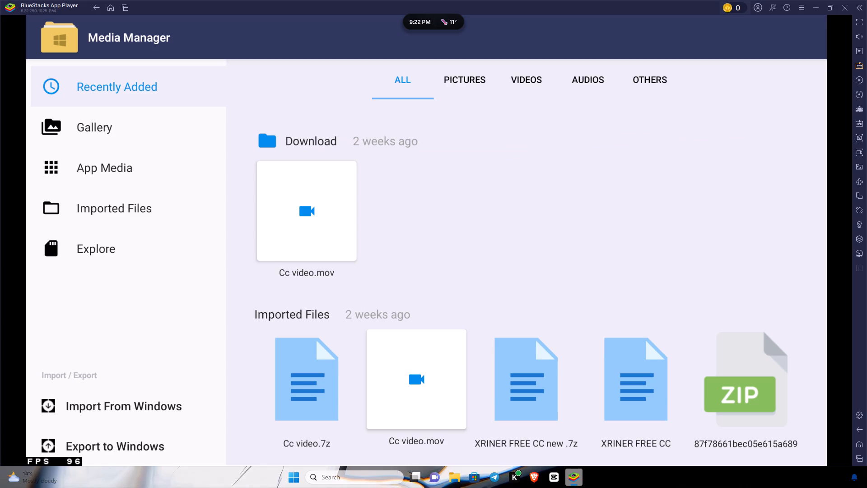
click(108, 216)
click(136, 206)
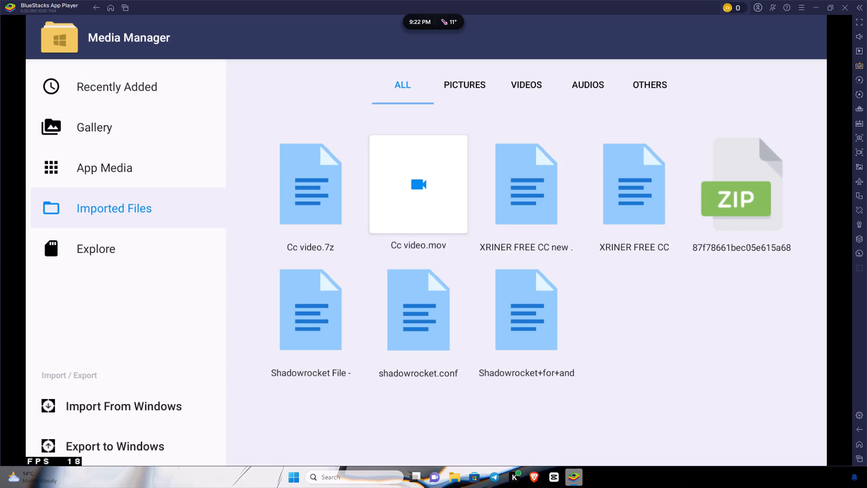
click(117, 235)
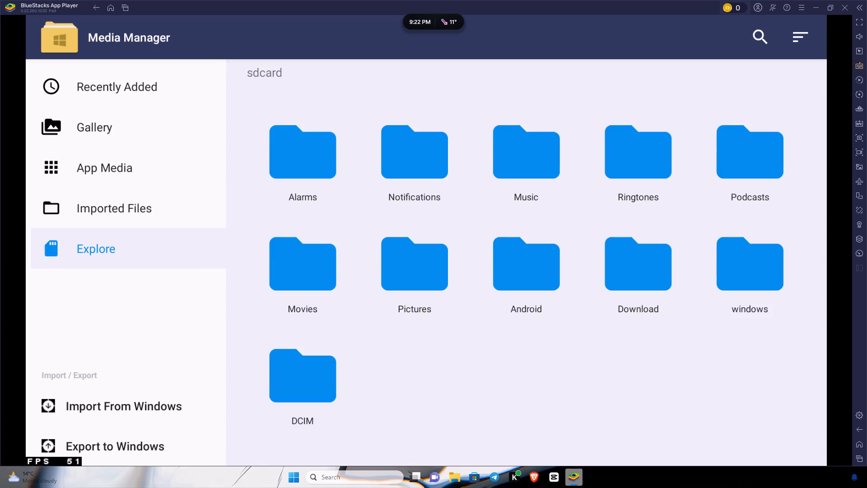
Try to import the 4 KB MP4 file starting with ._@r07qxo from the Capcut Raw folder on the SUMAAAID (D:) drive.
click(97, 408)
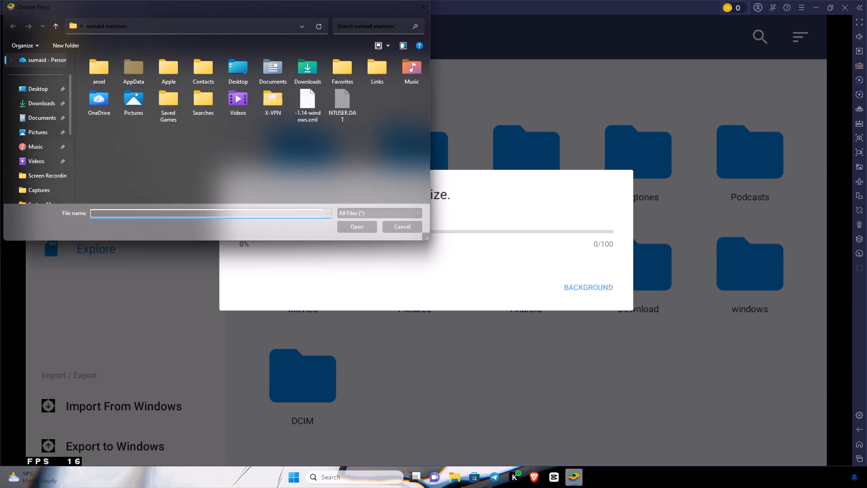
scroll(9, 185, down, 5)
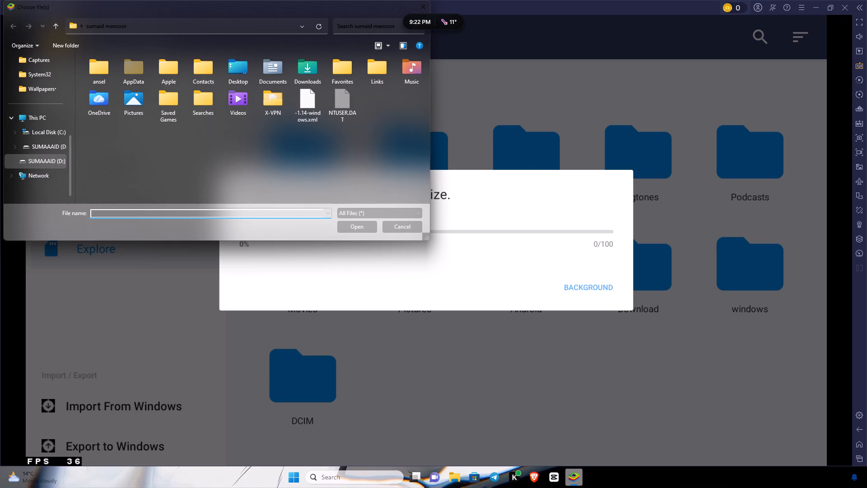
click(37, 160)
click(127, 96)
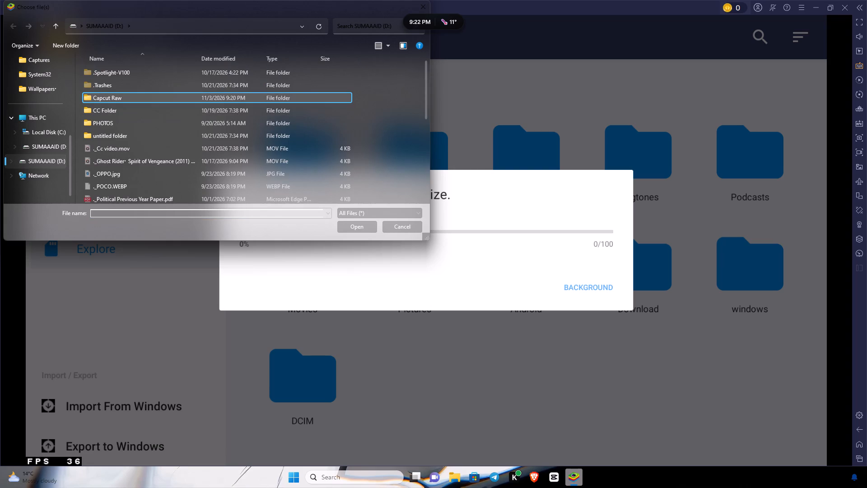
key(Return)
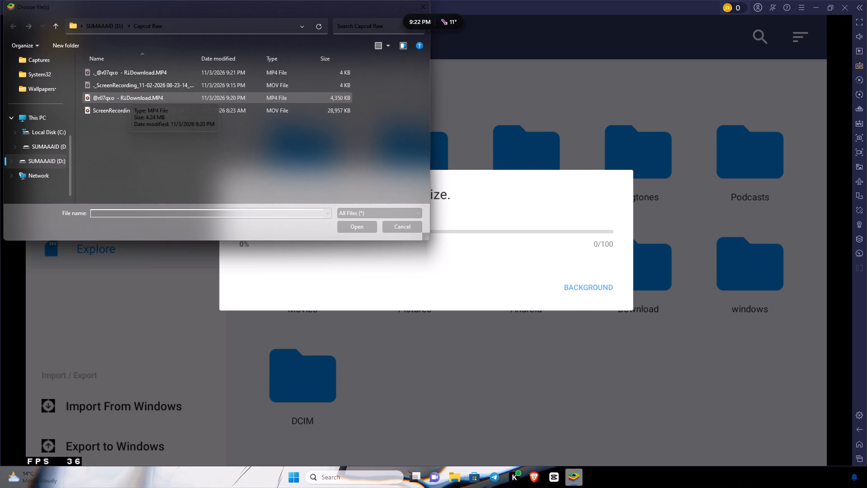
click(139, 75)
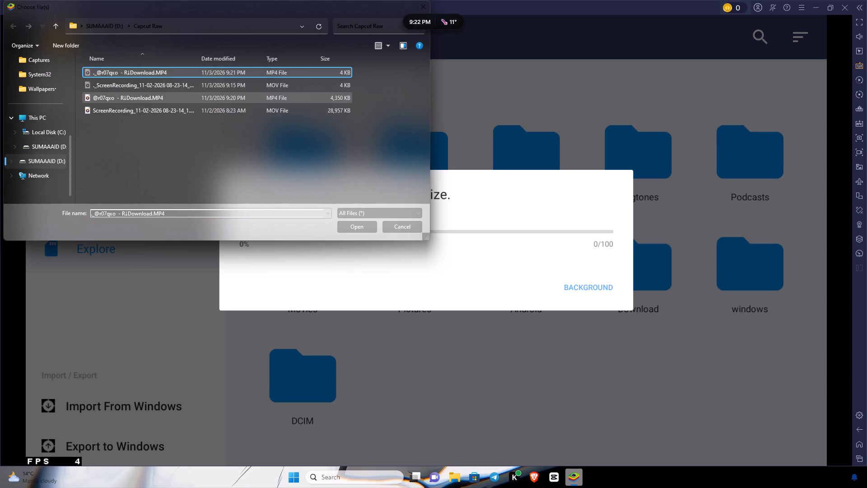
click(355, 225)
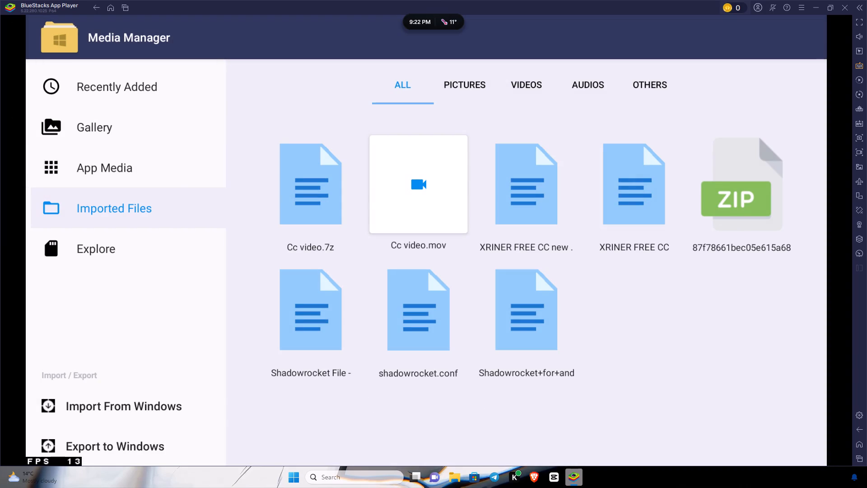
Look for the MP4 file in the app media, the gallery's SharedFolder categories and the imported files.
click(109, 168)
click(101, 128)
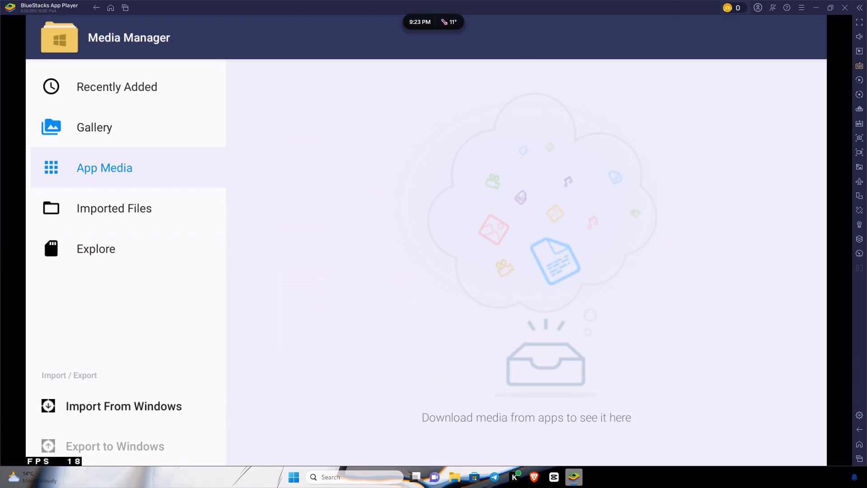
click(297, 112)
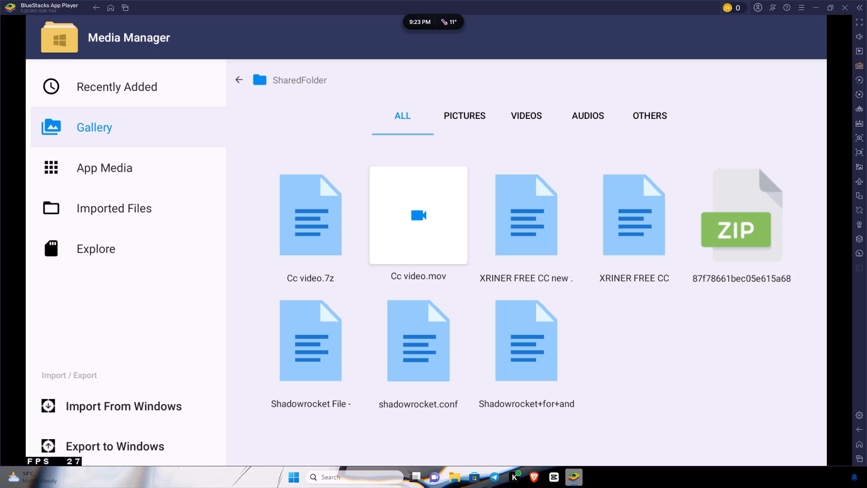
scroll(710, 249, down, 4)
scroll(458, 254, up, 2)
drag(486, 112, 485, 105)
drag(575, 110, 569, 106)
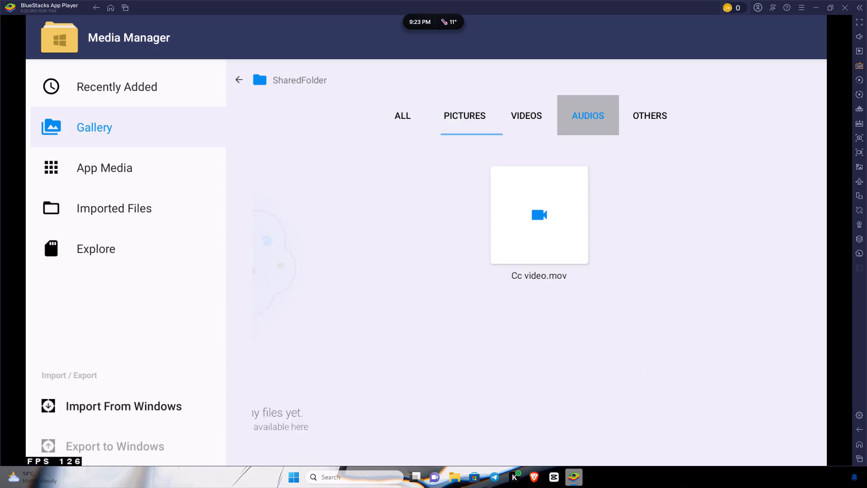
drag(537, 105, 537, 109)
click(86, 206)
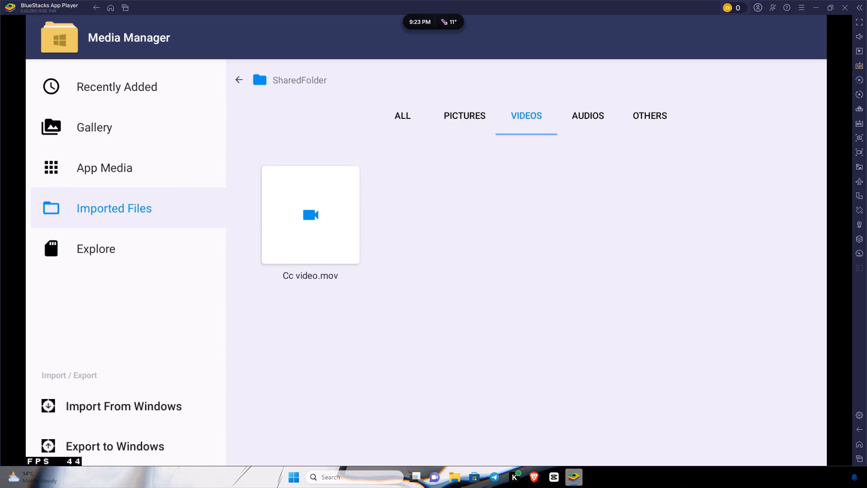
scroll(194, 367, down, 1)
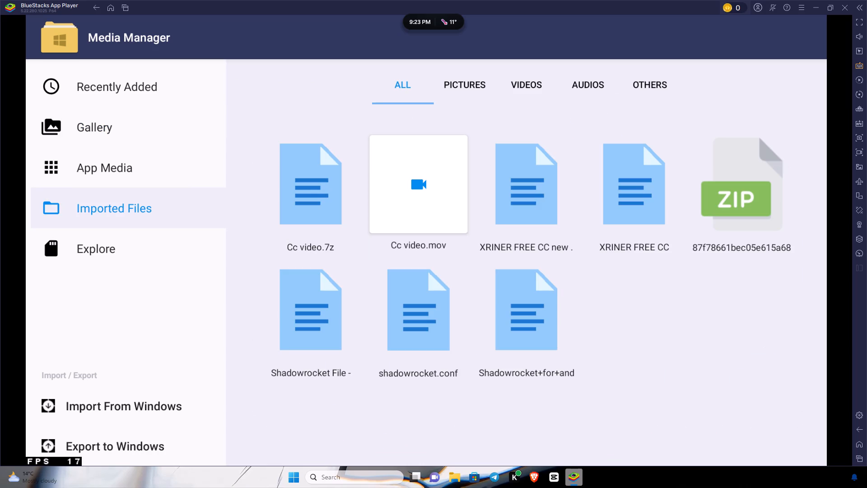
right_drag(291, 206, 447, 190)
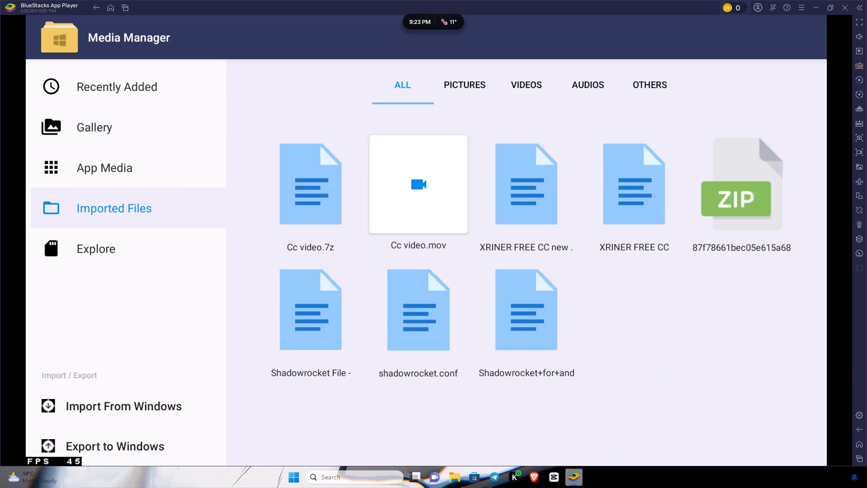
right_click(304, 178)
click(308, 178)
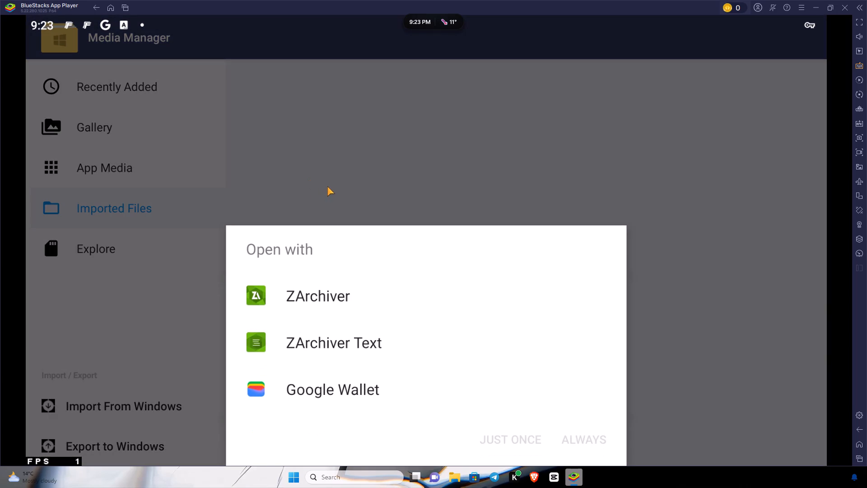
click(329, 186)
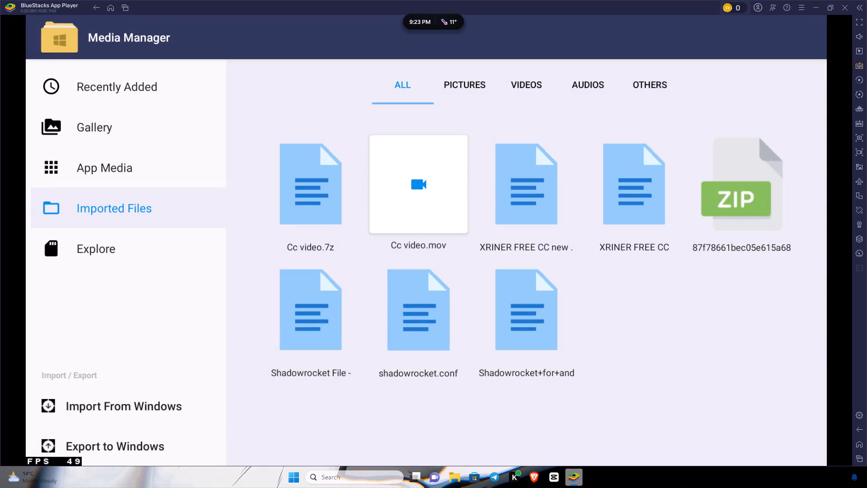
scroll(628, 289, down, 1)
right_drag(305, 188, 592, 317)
Check the recently added files in Media Manager for the imported clips and return to the imported files.
click(119, 85)
triple_click(121, 86)
scroll(475, 205, up, 3)
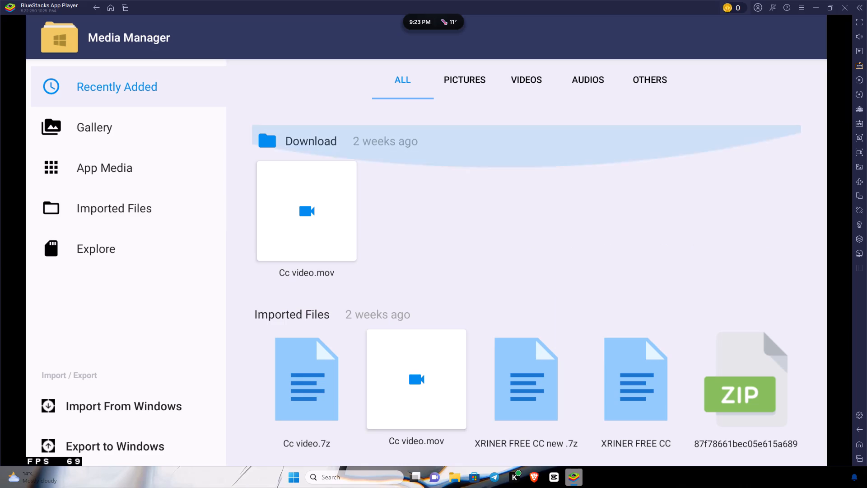
scroll(476, 192, up, 2)
click(86, 7)
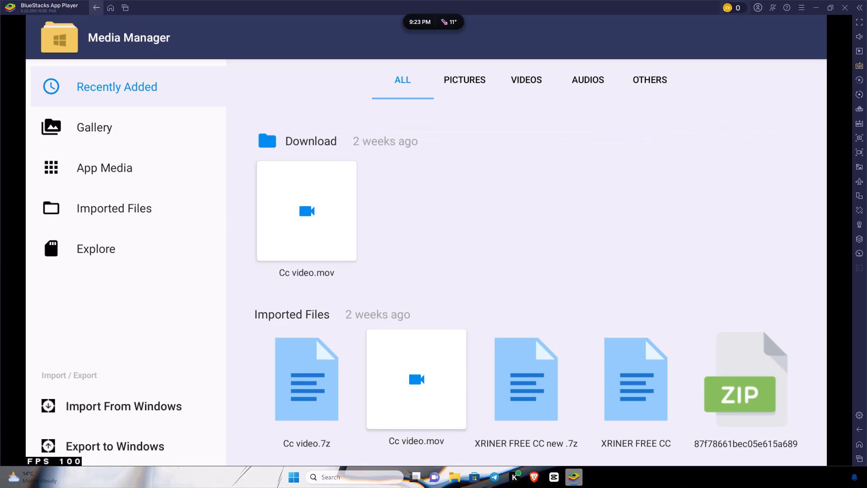
click(95, 6)
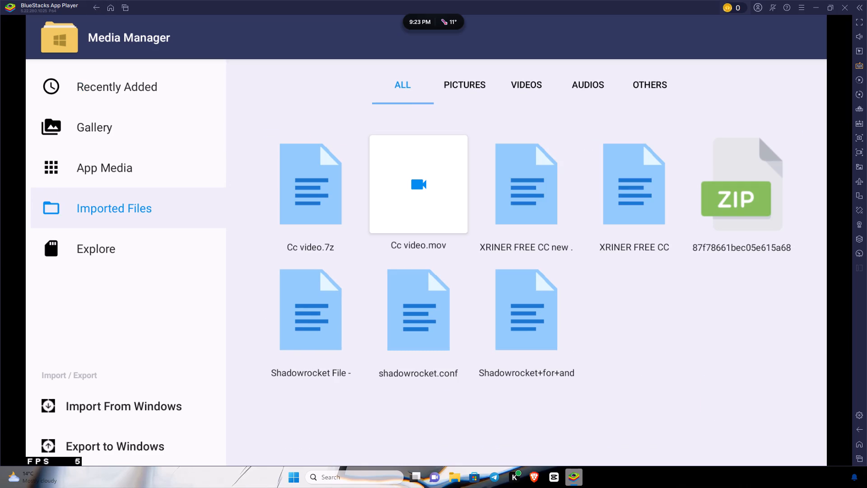
Switch to File Explorer in Windows.
click(458, 484)
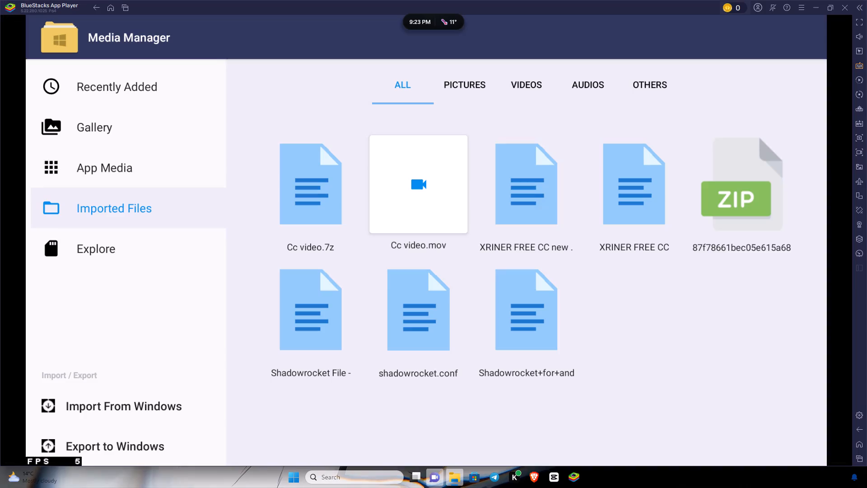
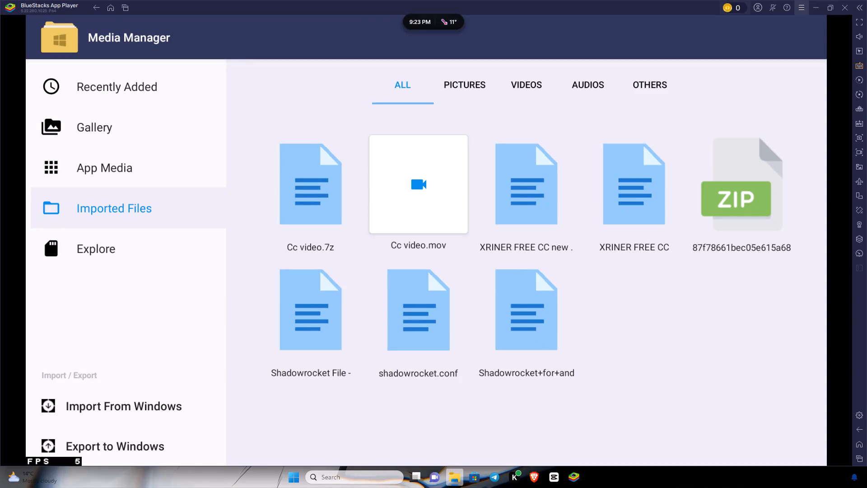
In File Explorer, permanently delete the 4 KB ._ScreenRecording MOV file from the Capcut Raw folder on the SUMAAAID (D:) drive.
double_click(811, 10)
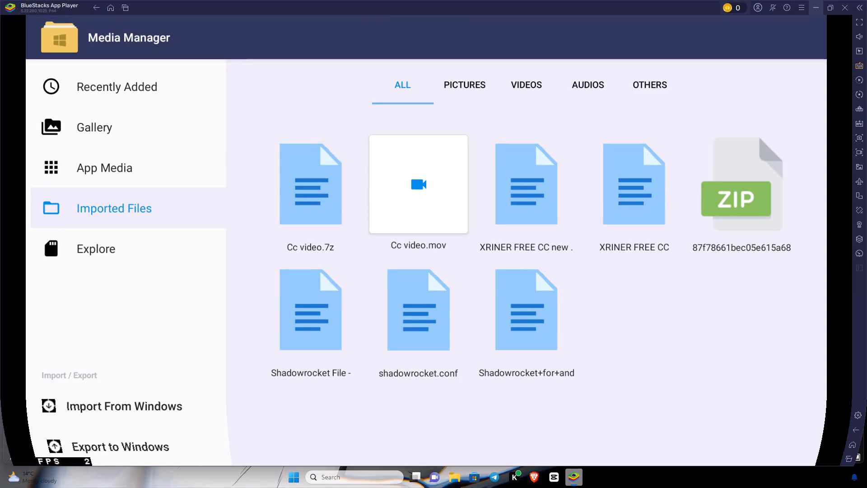
click(31, 316)
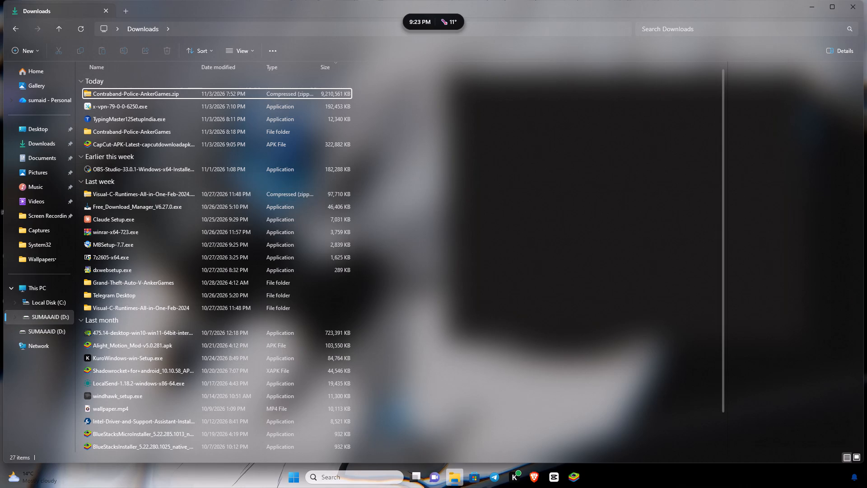
click(145, 103)
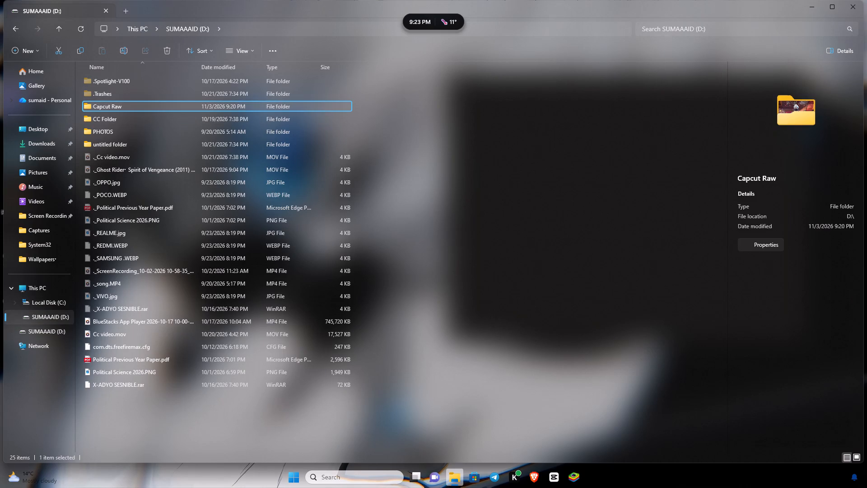
key(Return)
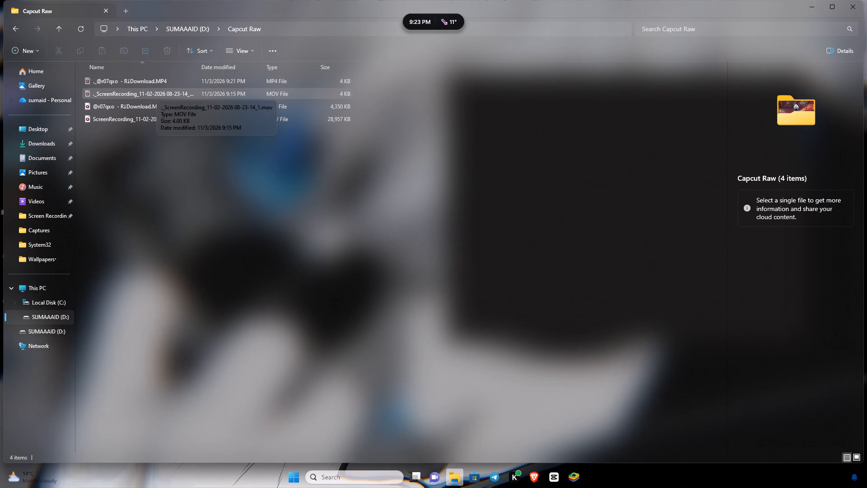
double_click(162, 116)
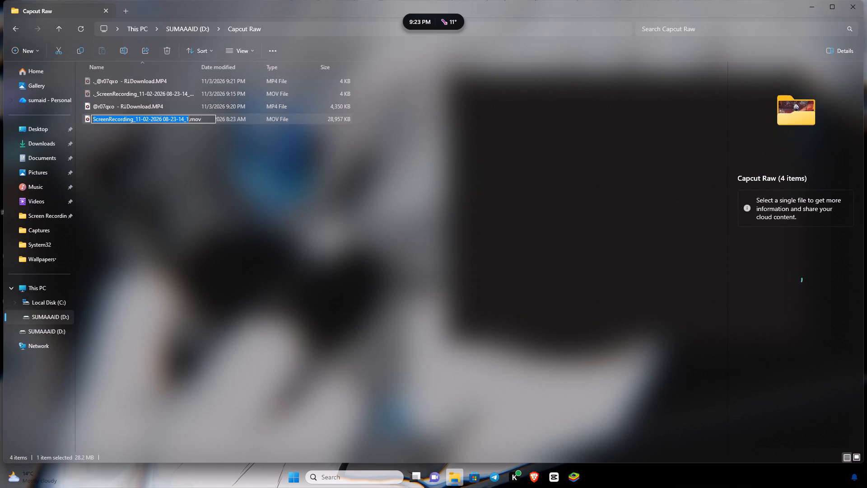
click(228, 120)
click(221, 95)
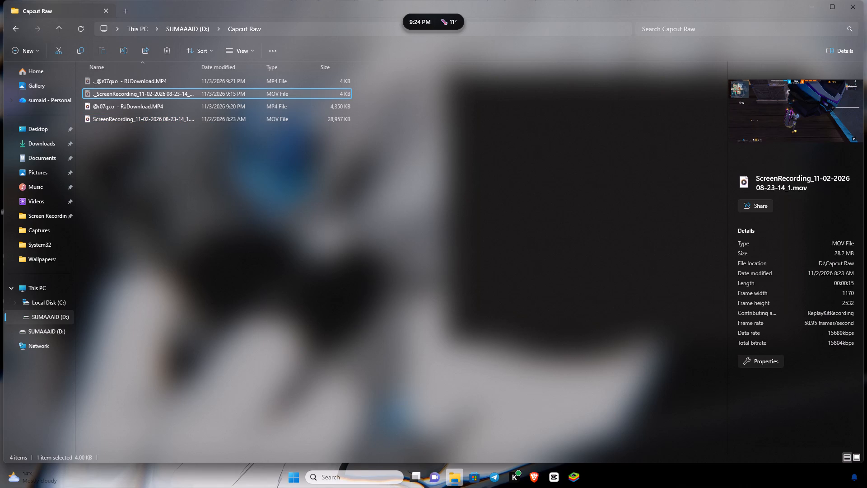
right_click(221, 95)
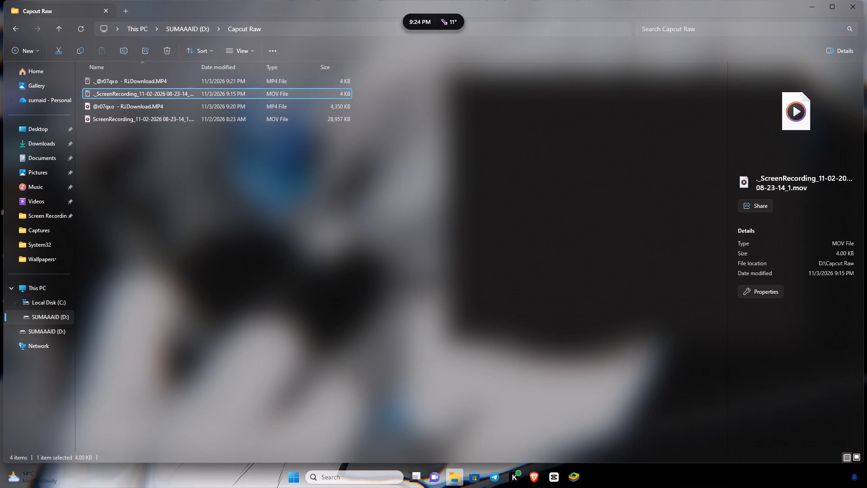
click(303, 103)
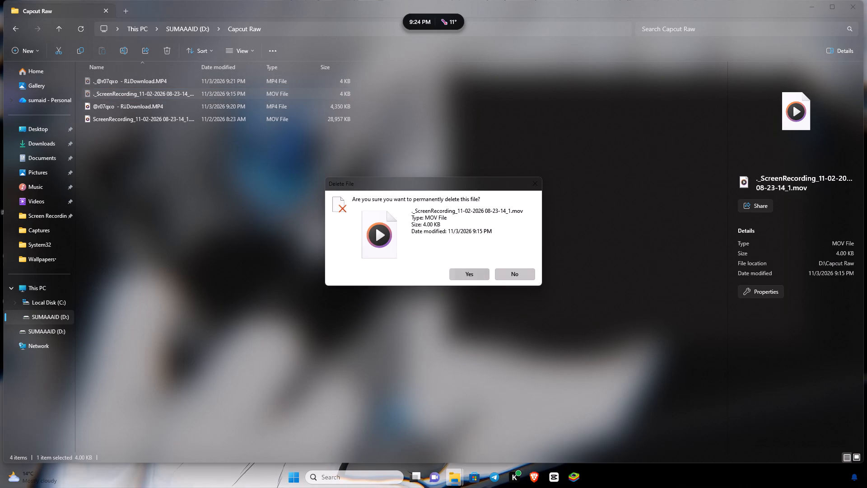
click(474, 277)
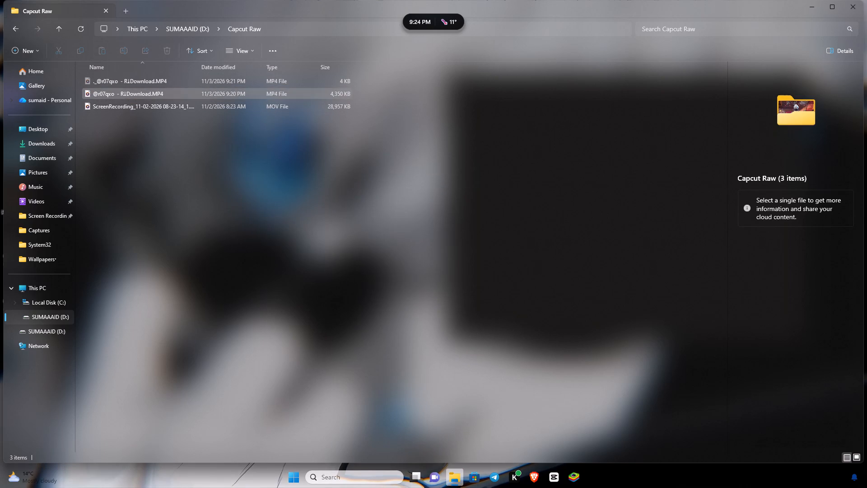
Permanently delete the 4 KB MP4 file starting with ._@r07qxo from the Capcut Raw folder.
right_click(186, 86)
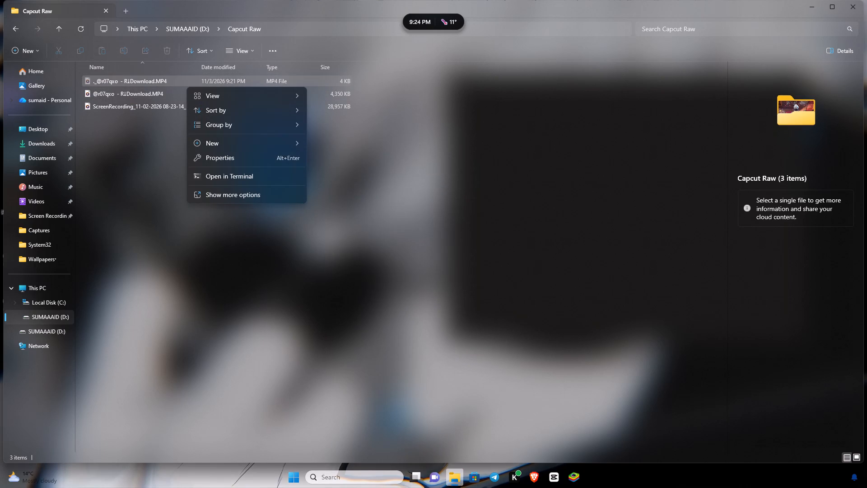
click(167, 83)
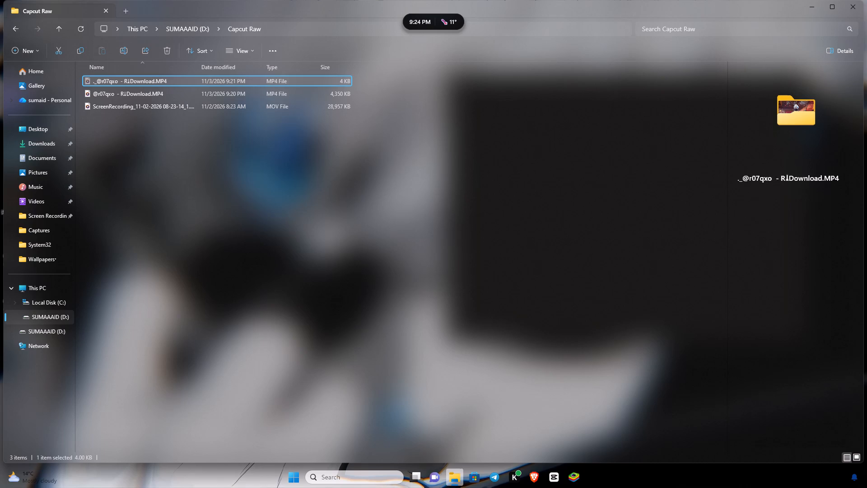
click(168, 53)
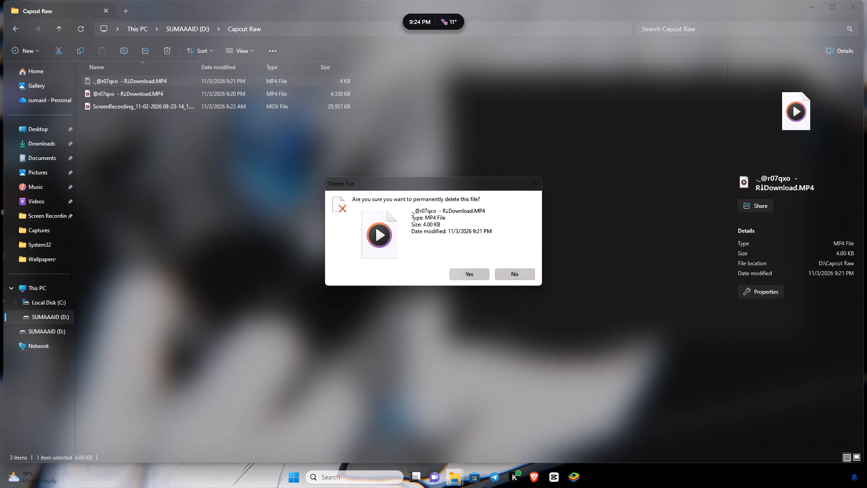
click(469, 277)
click(572, 475)
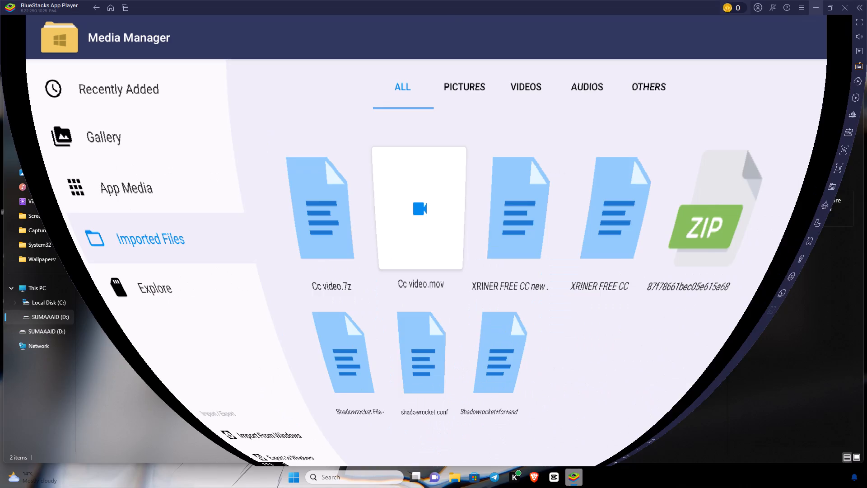
drag(117, 411, 117, 404)
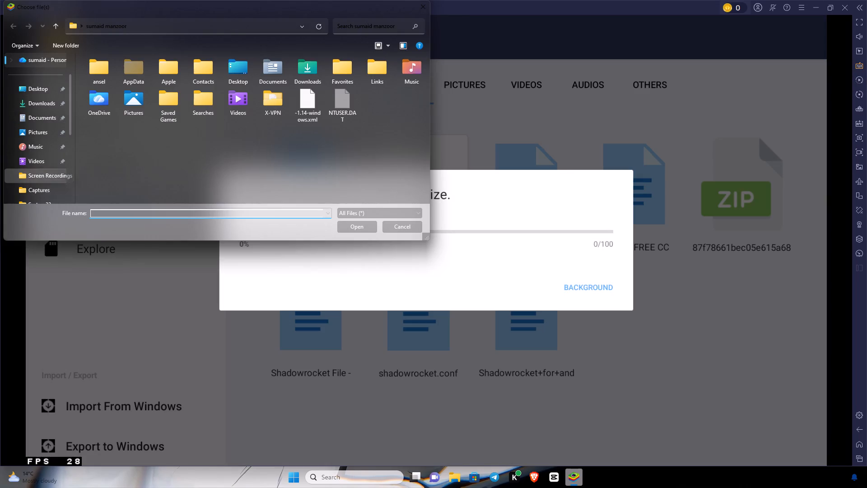
scroll(38, 174, down, 3)
click(49, 145)
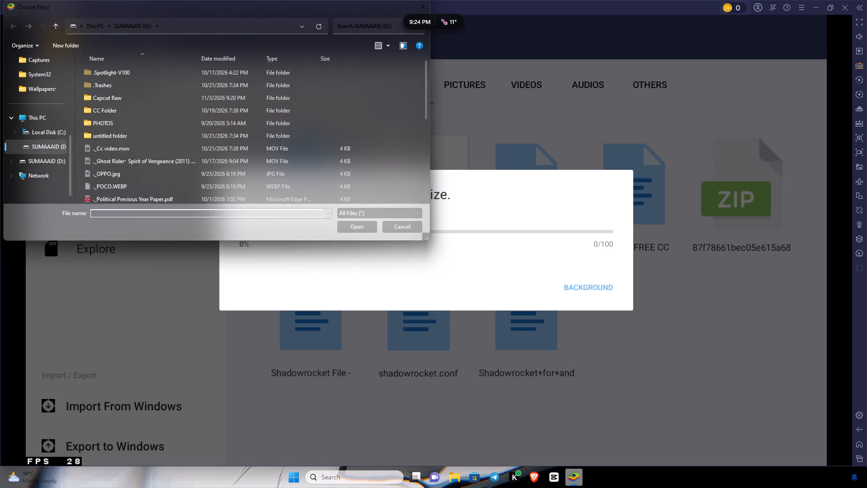
click(133, 95)
key(Return)
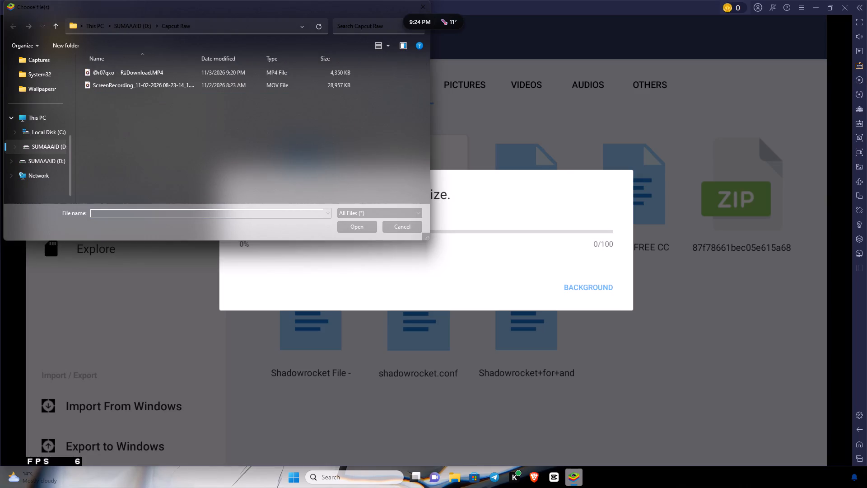
click(166, 87)
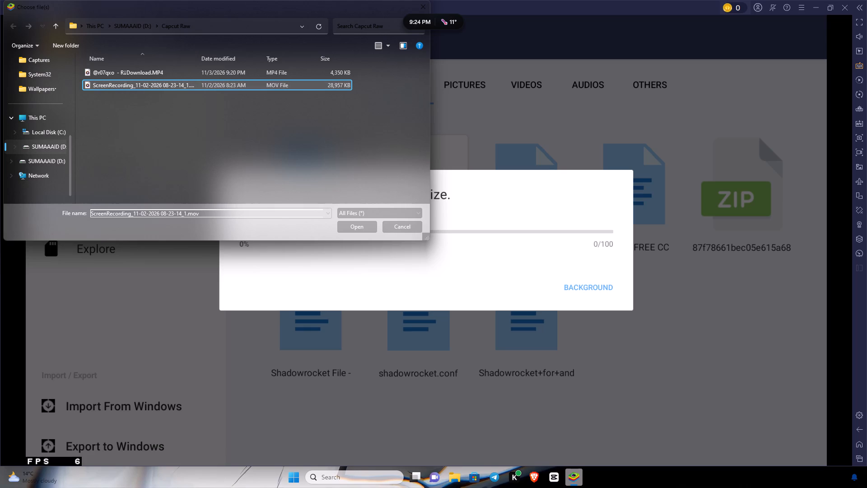
click(349, 231)
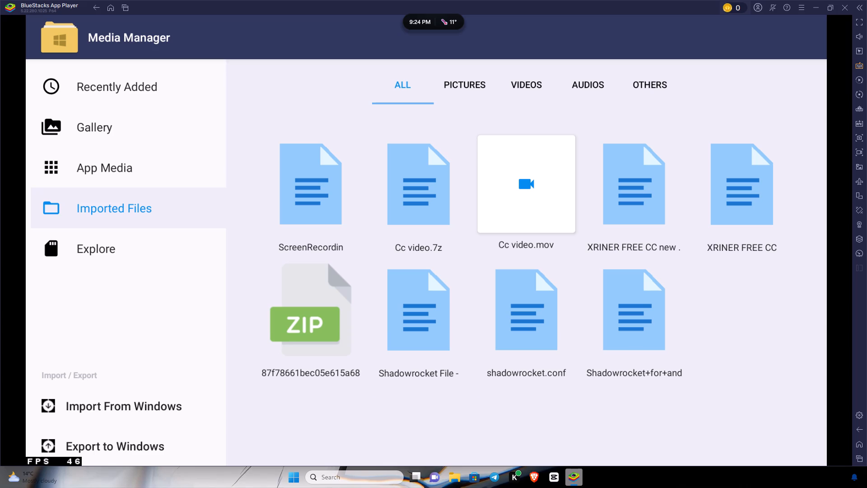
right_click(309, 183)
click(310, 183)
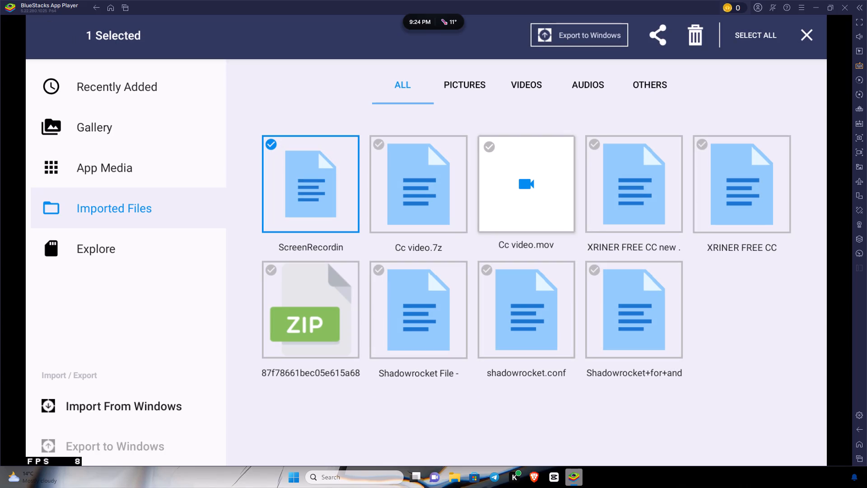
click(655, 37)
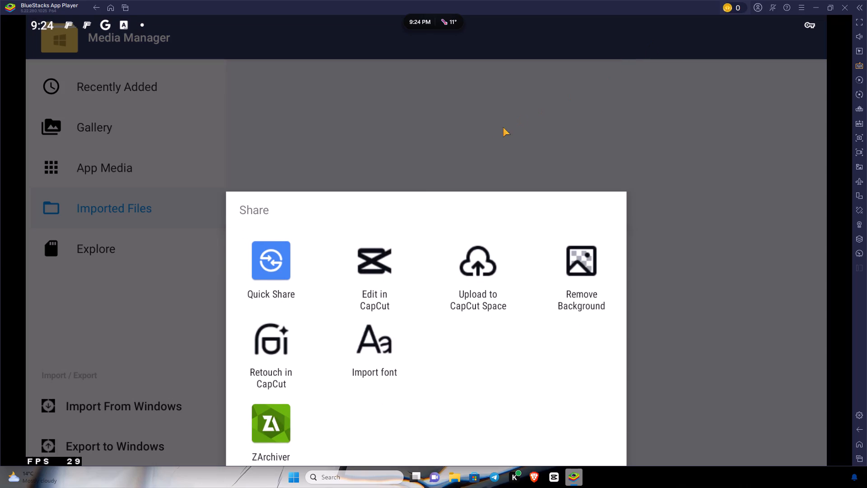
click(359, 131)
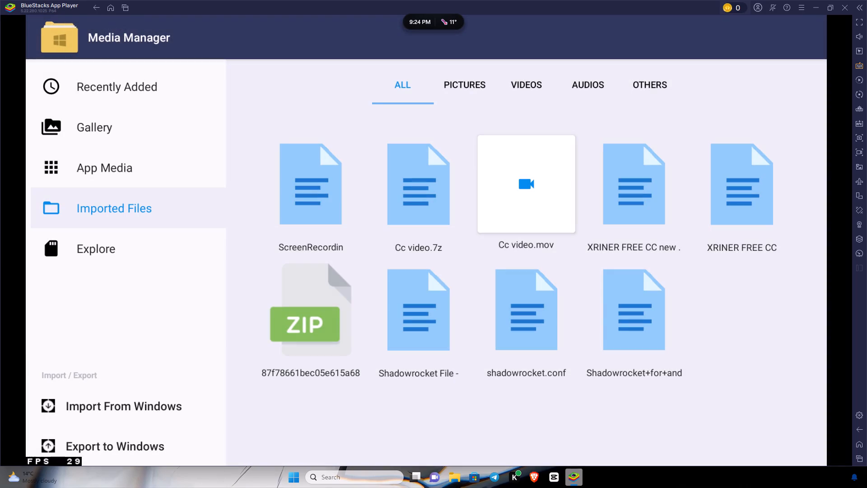
Switch to CapCut and create a new video project from the 16-second gameplay clip in the albums.
click(129, 2)
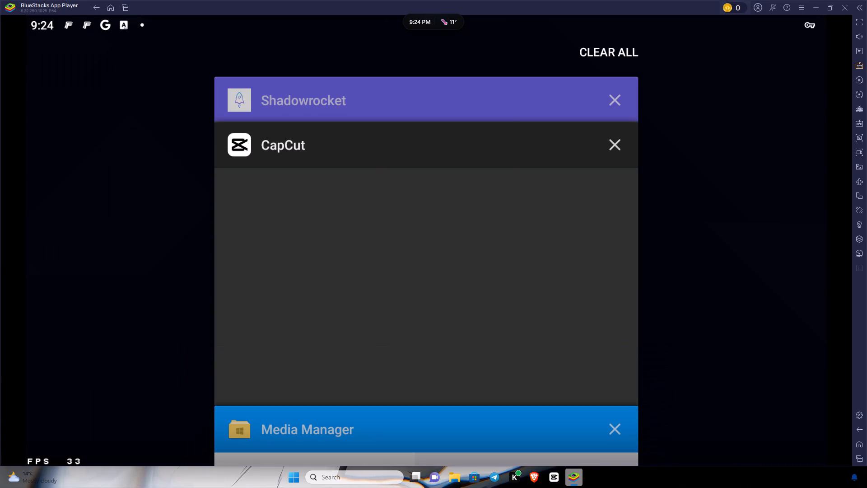
click(331, 203)
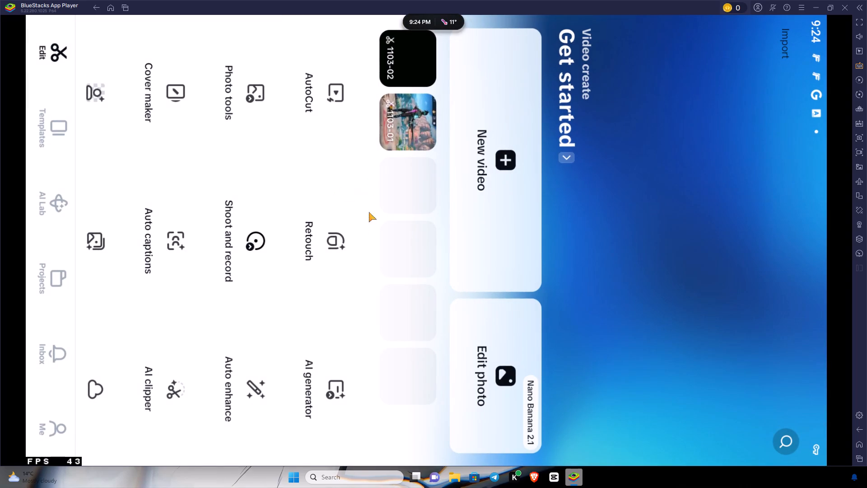
click(368, 211)
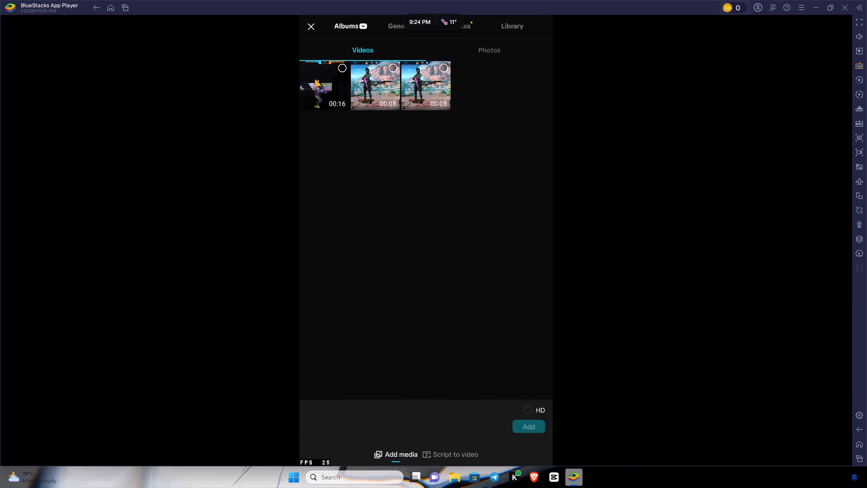
click(317, 76)
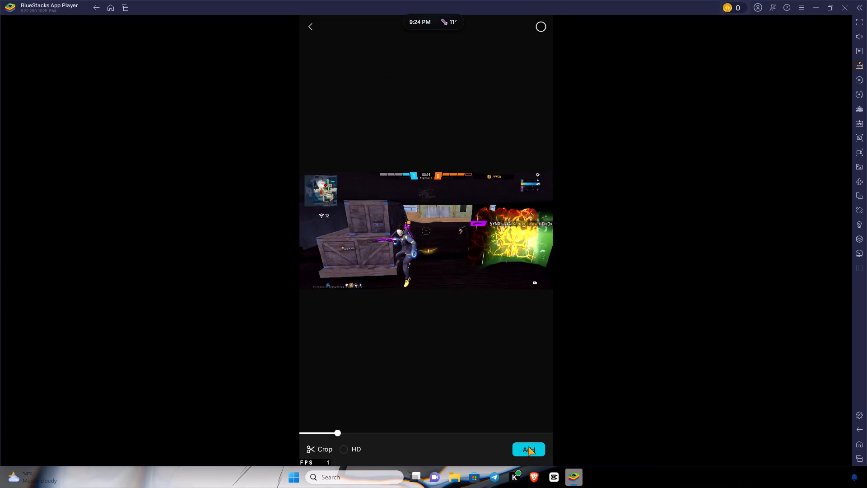
click(529, 446)
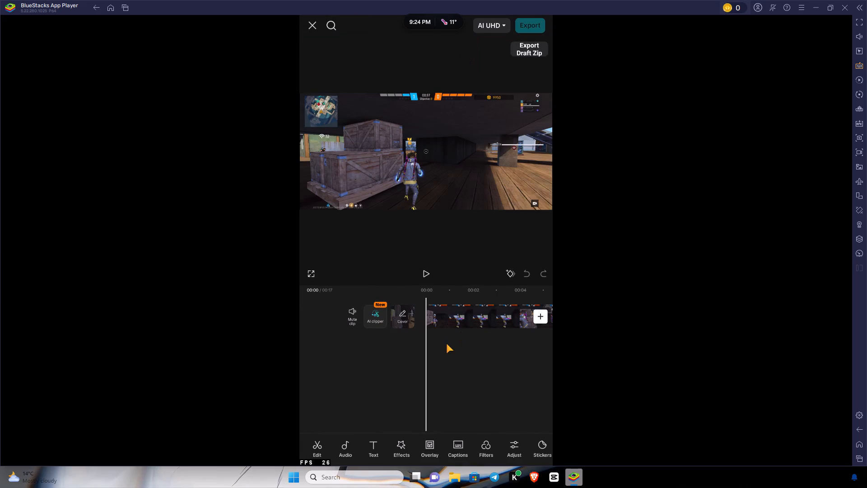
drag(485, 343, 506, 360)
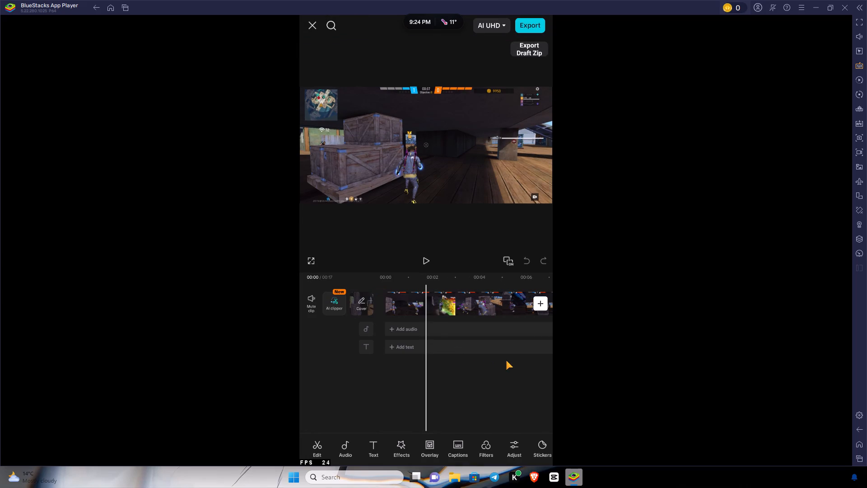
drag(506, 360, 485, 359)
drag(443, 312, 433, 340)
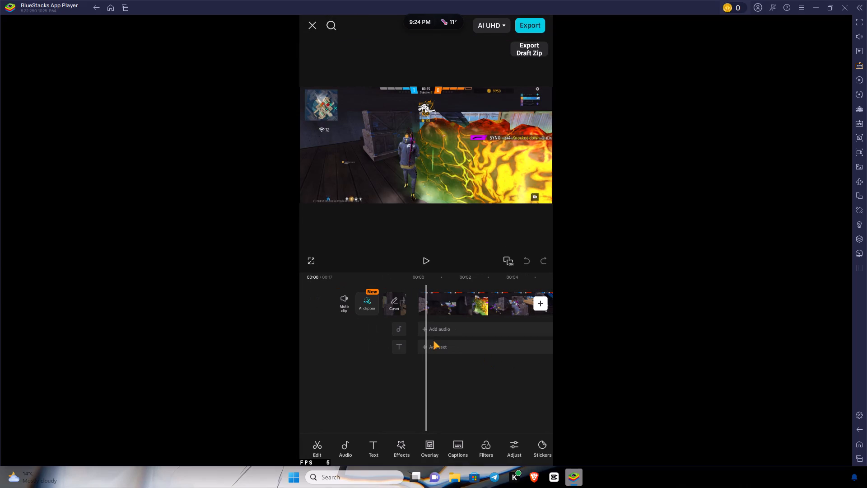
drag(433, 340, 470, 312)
click(131, 14)
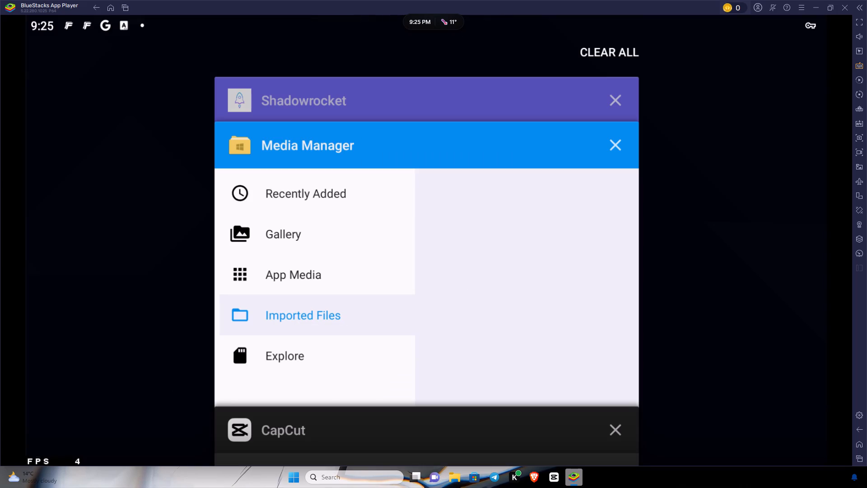
click(343, 226)
click(96, 408)
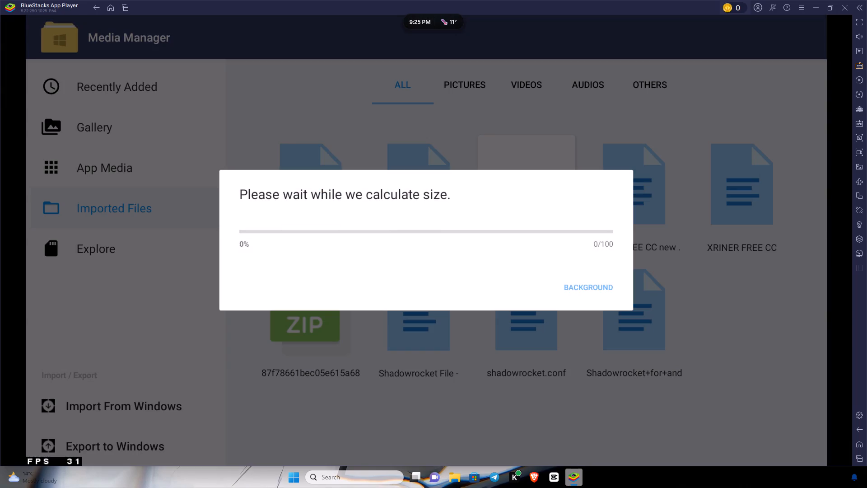
scroll(42, 153, down, 4)
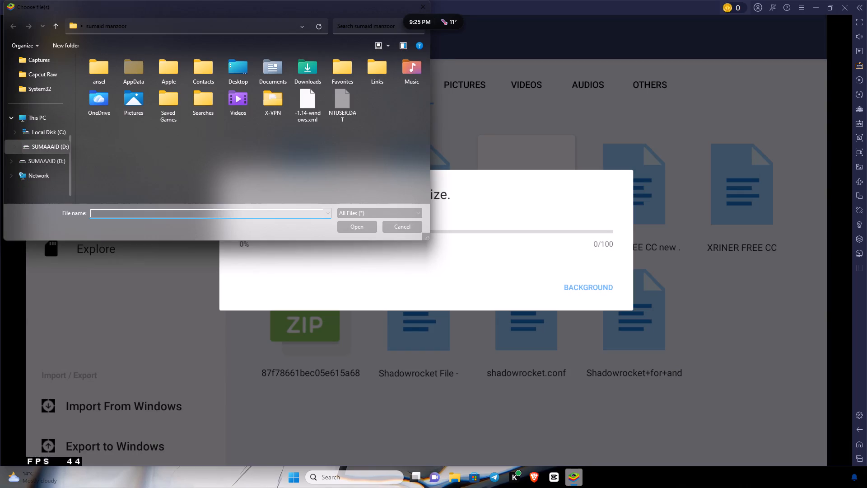
click(45, 145)
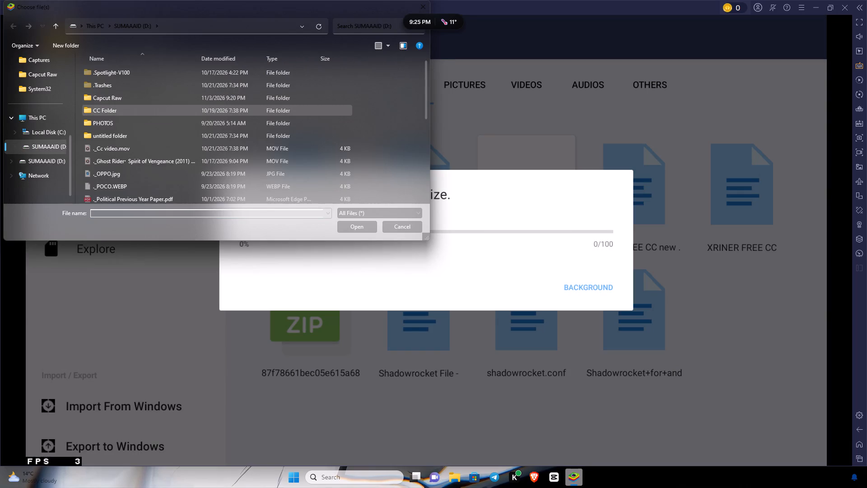
right_click(138, 101)
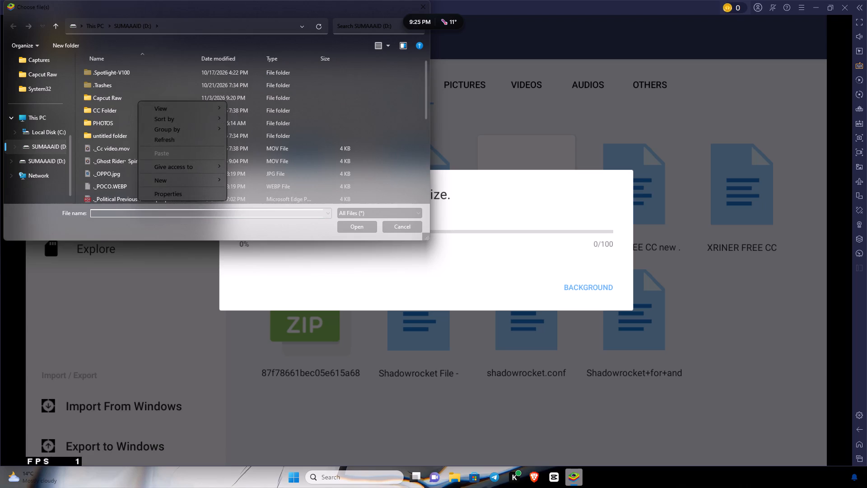
click(160, 104)
click(174, 108)
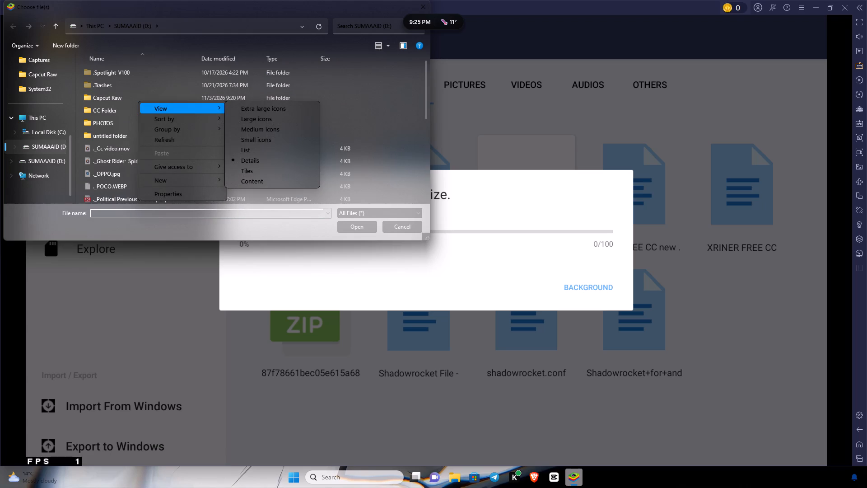
click(142, 95)
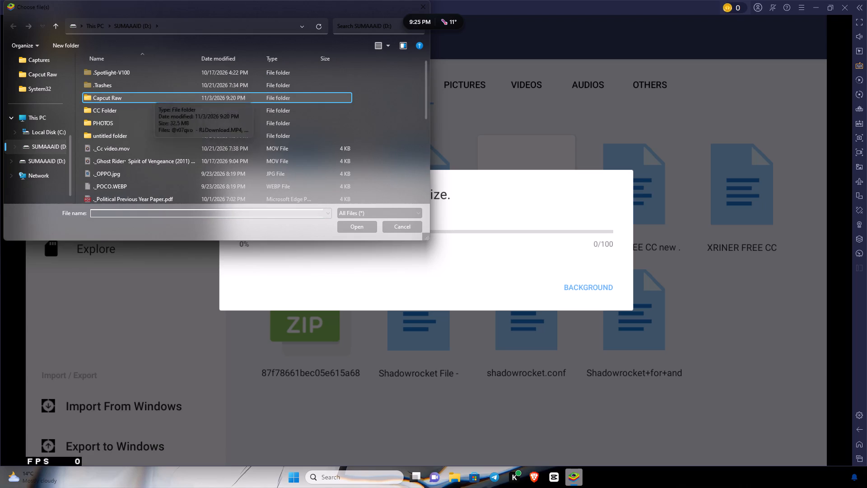
key(Return)
click(159, 64)
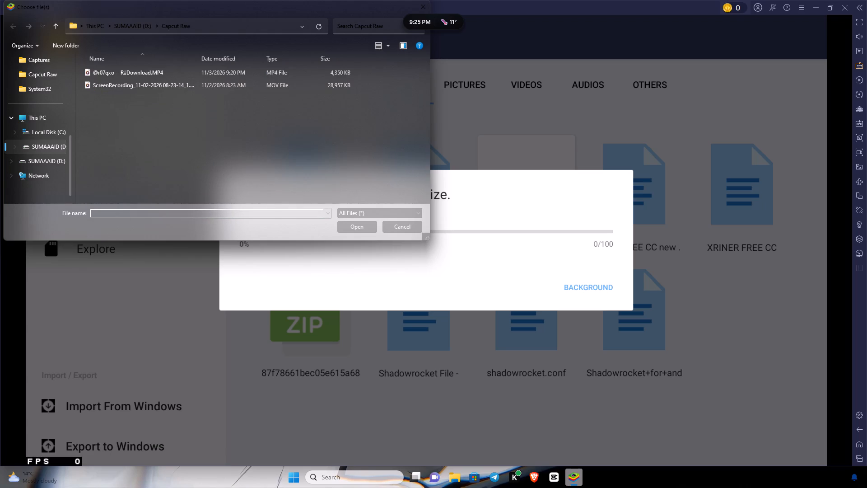
click(164, 73)
key(Return)
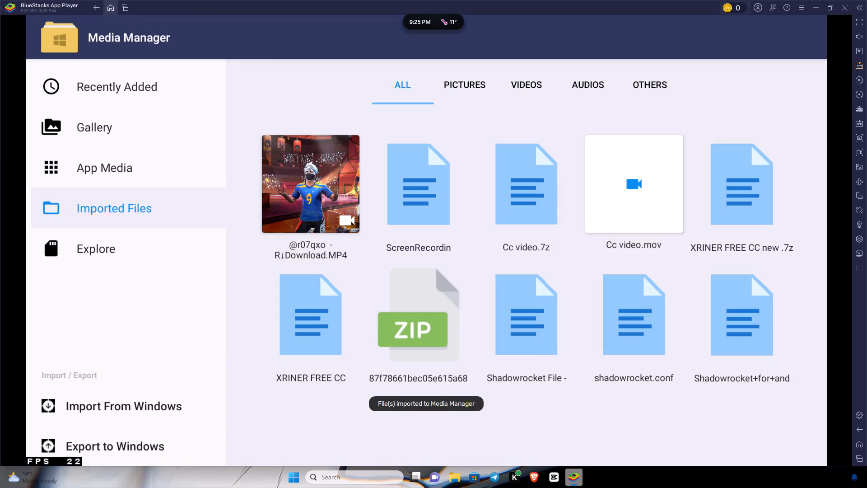
Close Media Manager in the recent apps and return to the open CapCut project.
click(121, 7)
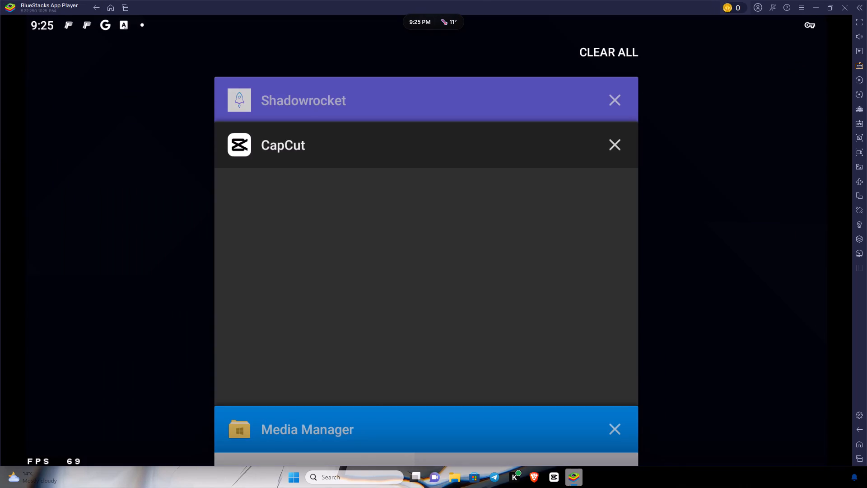
click(617, 429)
click(563, 356)
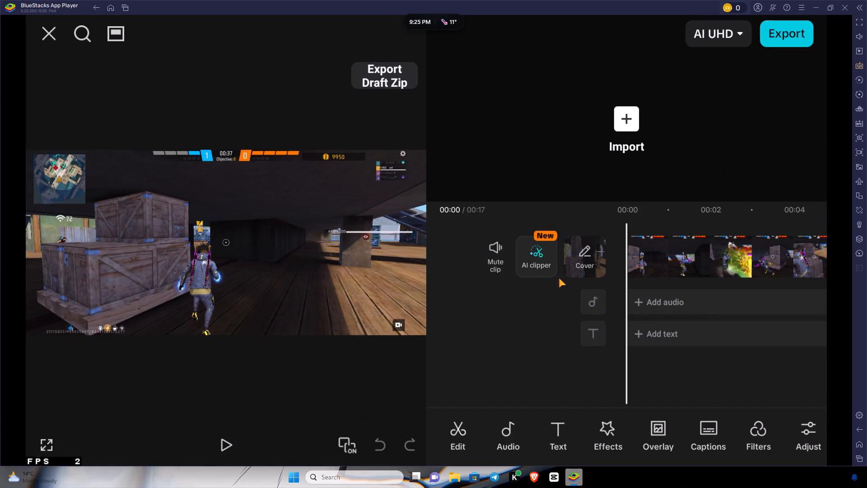
From the sound library's own-audio section, extract the audio from the newly imported video.
drag(673, 300, 658, 293)
drag(658, 293, 606, 288)
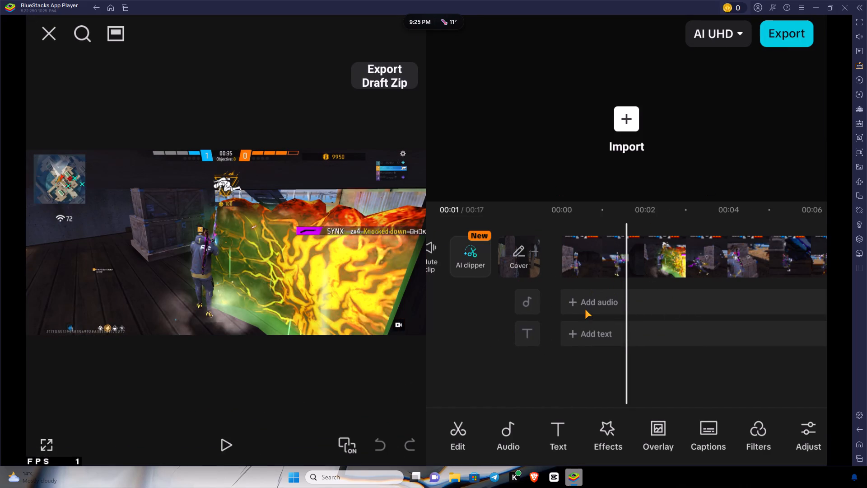
click(586, 309)
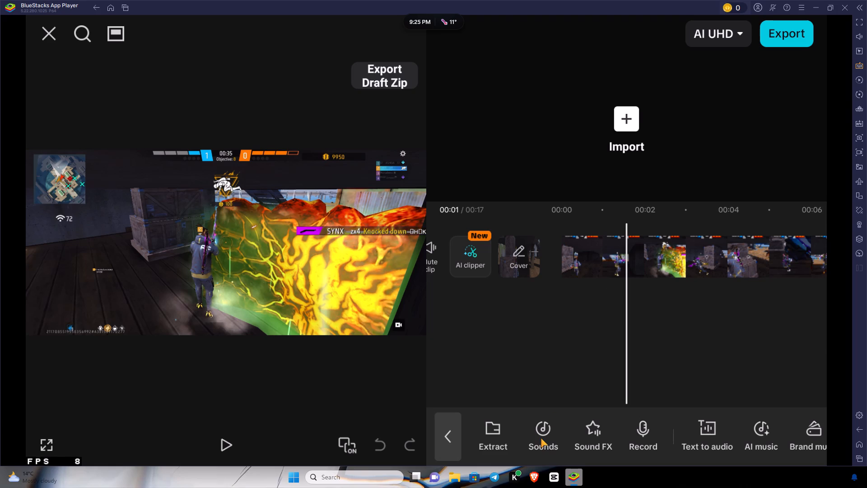
click(541, 438)
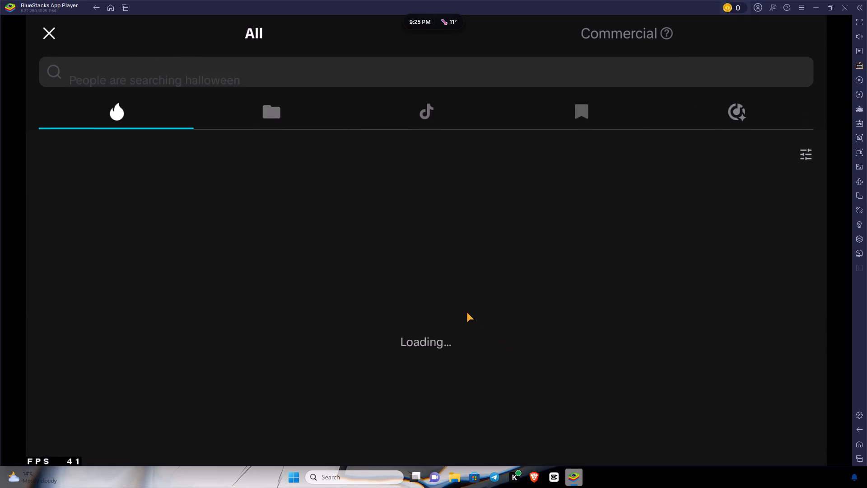
click(270, 172)
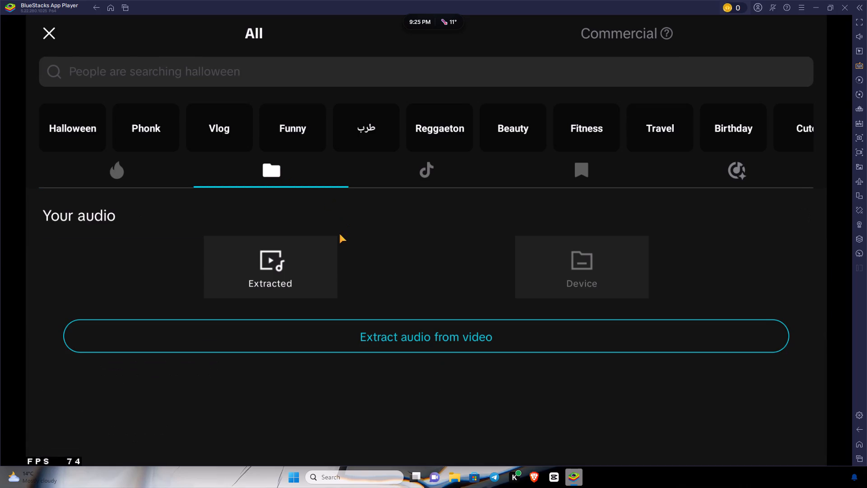
click(531, 276)
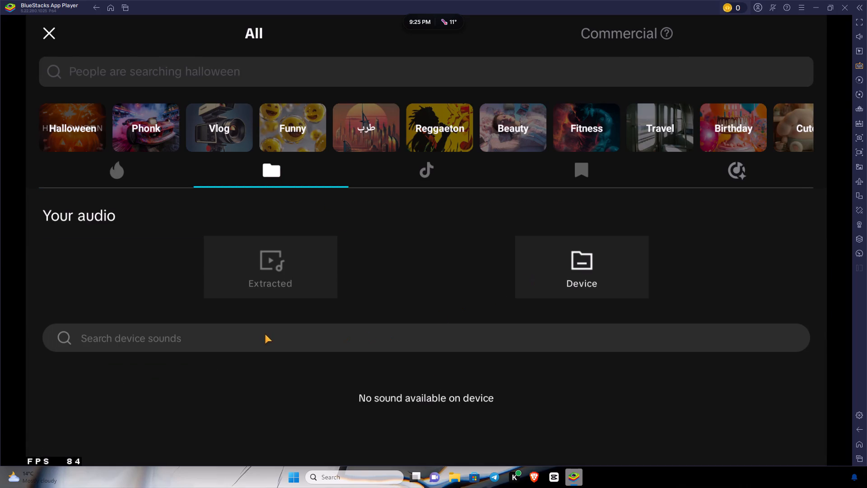
scroll(391, 310, down, 3)
scroll(389, 287, up, 6)
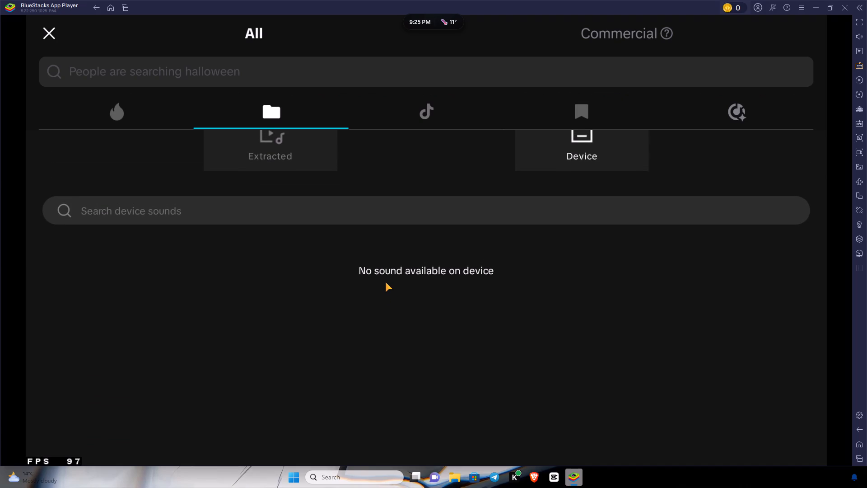
click(294, 176)
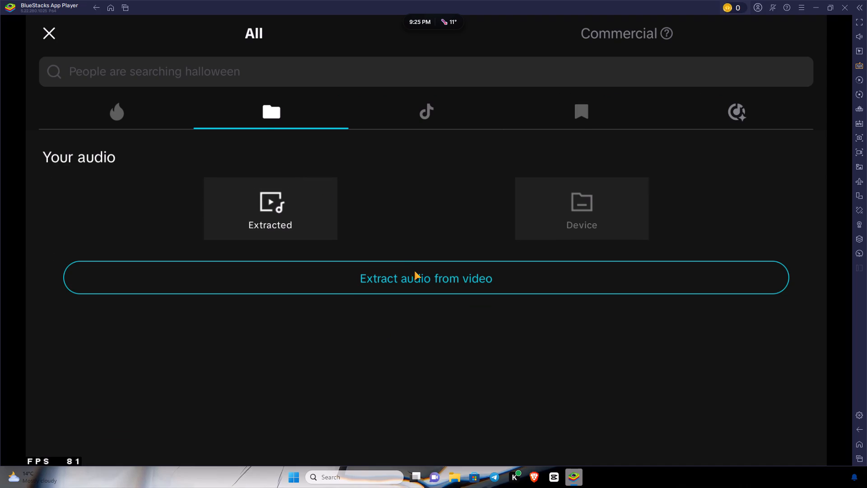
click(415, 272)
click(71, 110)
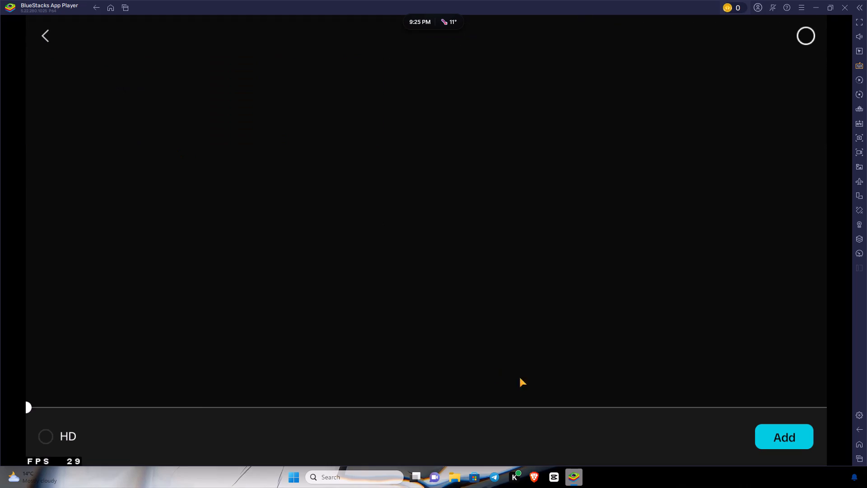
click(803, 429)
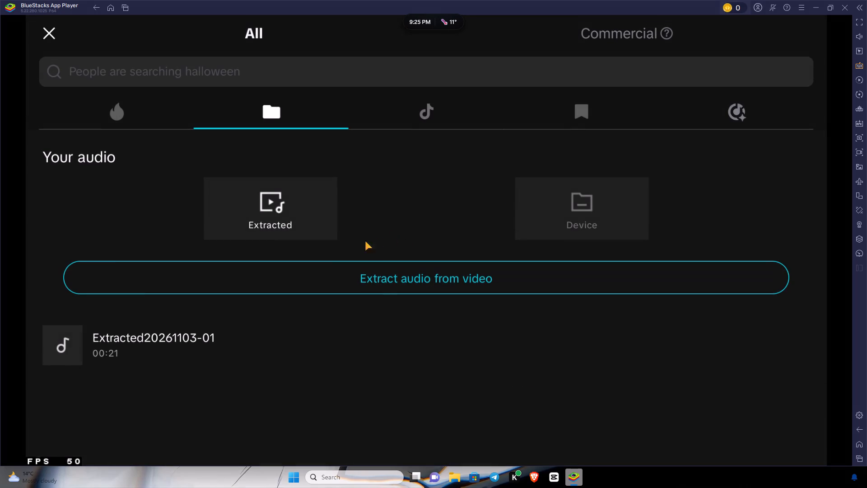
Add the extracted audio to the timeline at about 1 second.
click(667, 335)
click(800, 344)
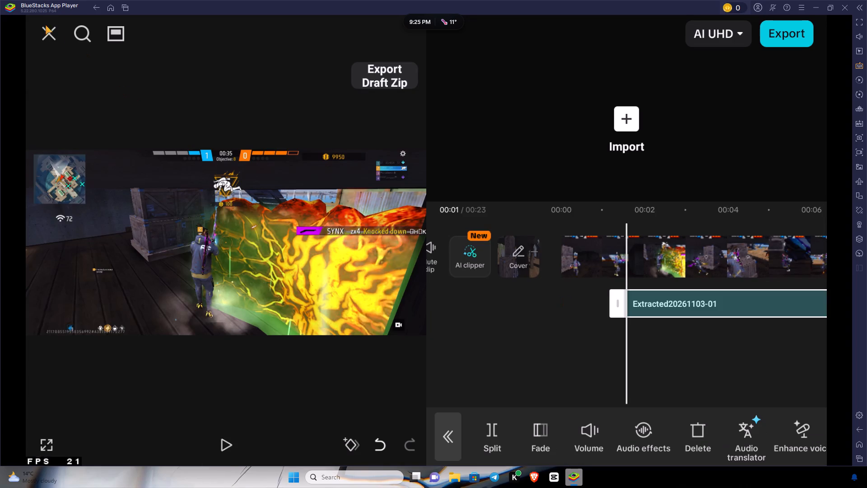
Close the project and reopen project 1103-03 from the recent projects.
click(45, 36)
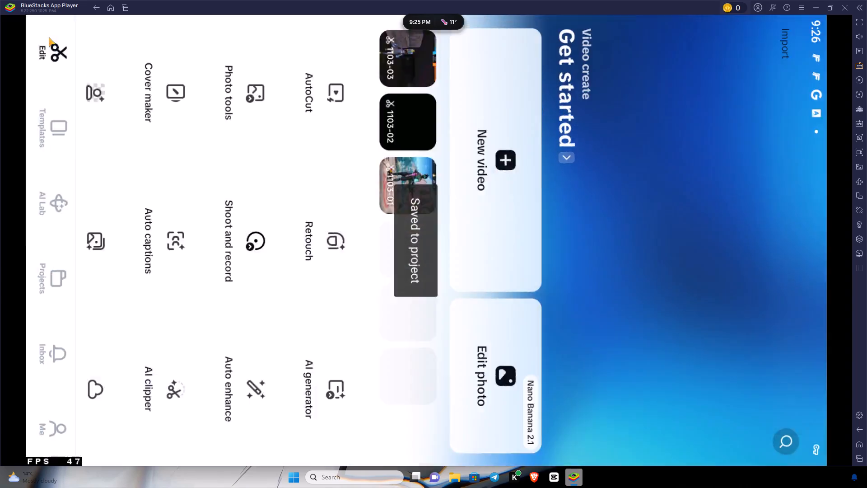
click(322, 255)
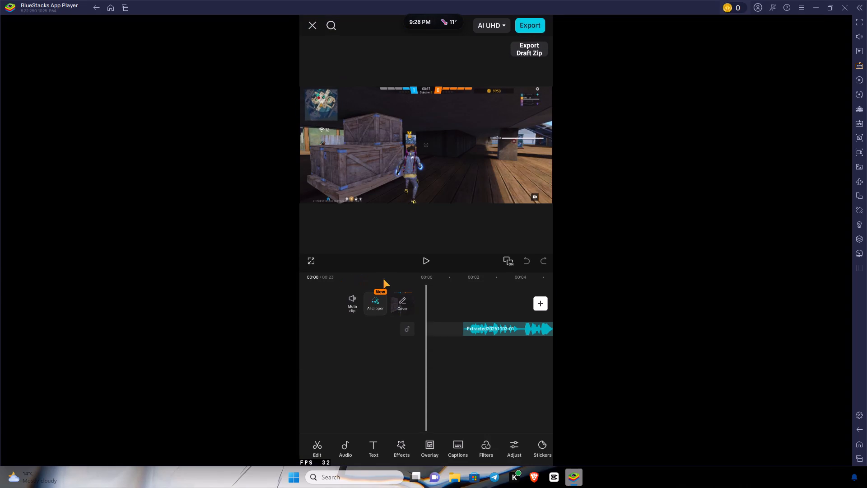
Move the extracted audio clip to the start of the timeline, aligned with the gameplay video.
click(497, 326)
drag(497, 326, 498, 325)
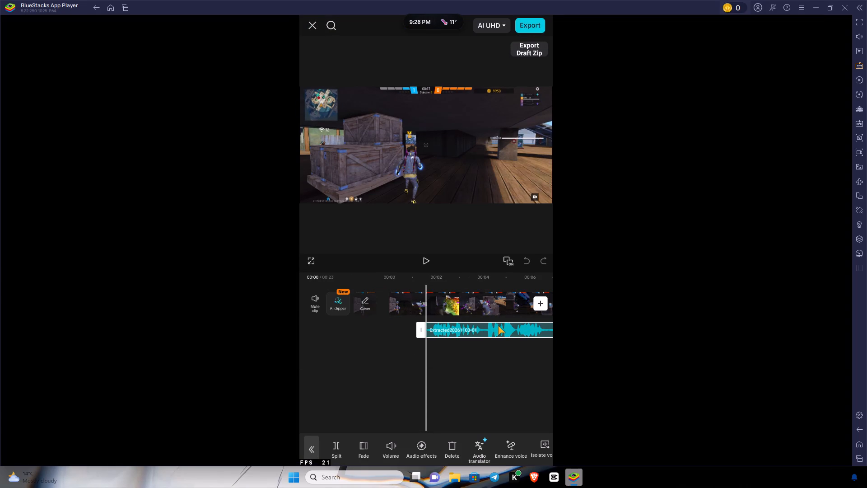
drag(498, 325, 442, 323)
click(466, 382)
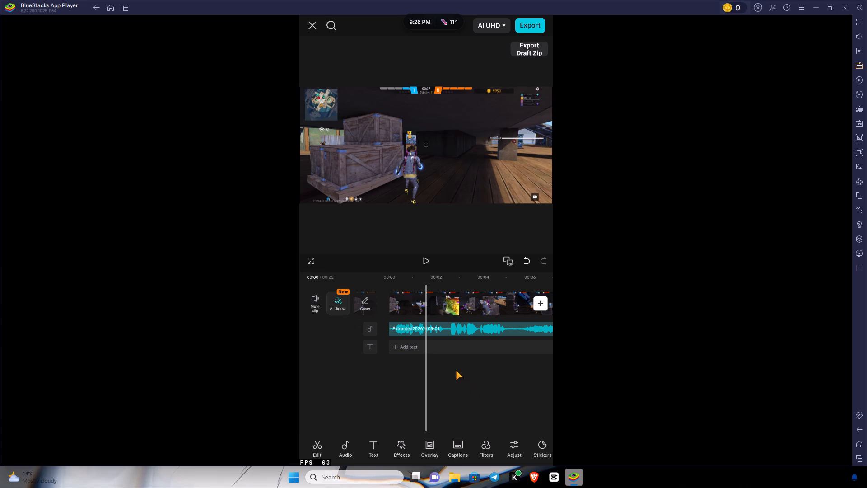
Preview the edit with its audio from the start to about 6 seconds, dismissing the CapCut Desktop promotion.
drag(419, 308, 439, 308)
drag(464, 306, 489, 307)
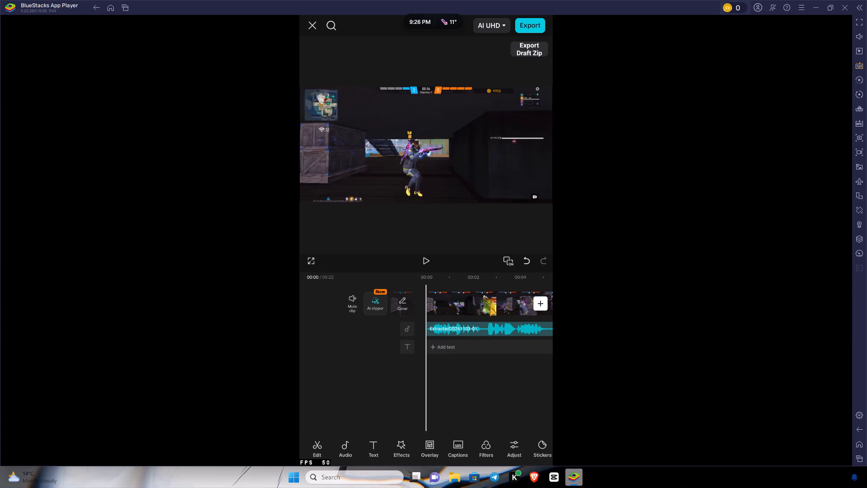
drag(489, 307, 492, 307)
click(427, 260)
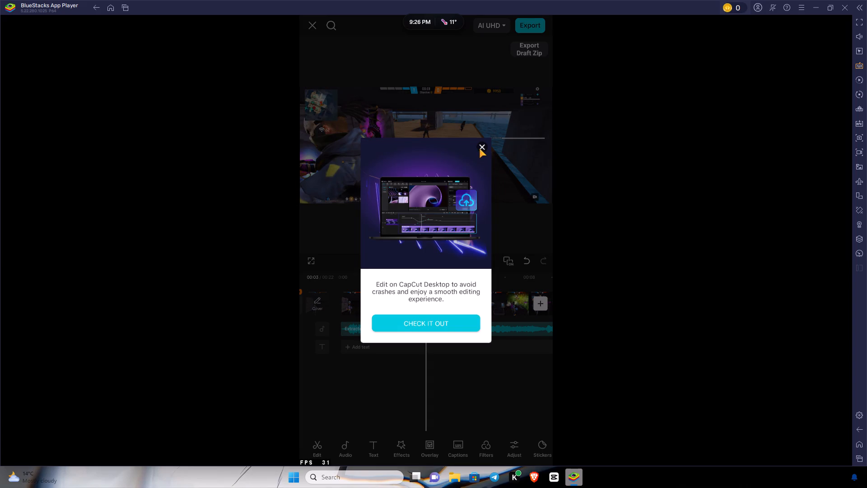
click(479, 148)
click(426, 258)
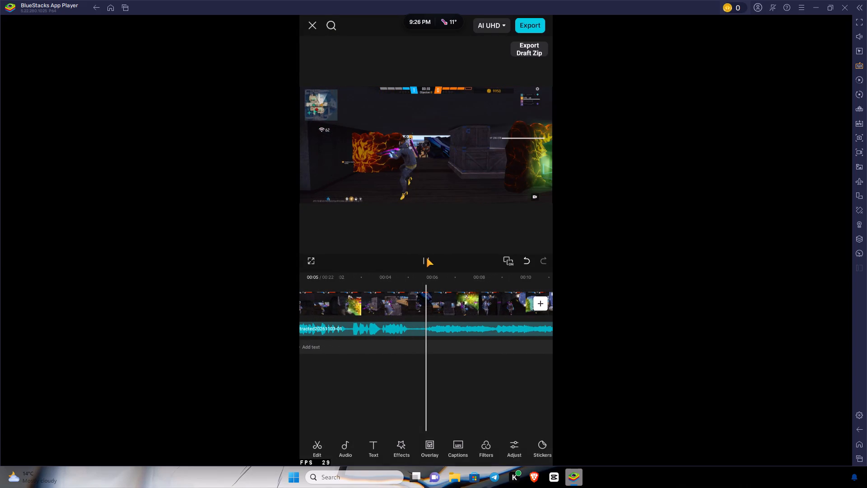
click(426, 258)
Split the gameplay clip at about 2 seconds, finding the cut point by playing from the start of the timeline.
drag(417, 301, 419, 301)
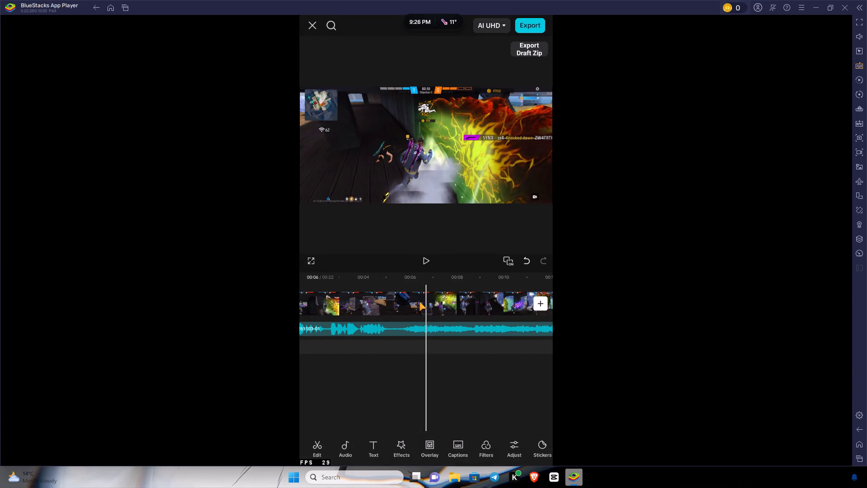
drag(419, 301, 601, 311)
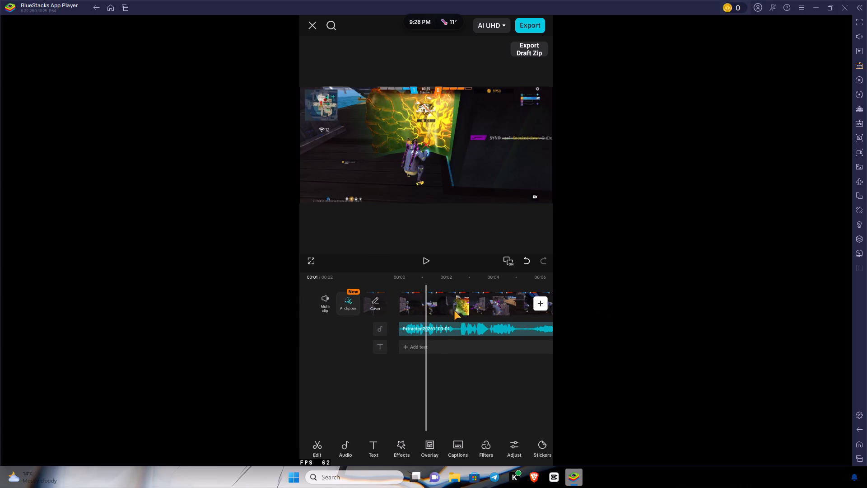
drag(452, 309, 498, 312)
click(448, 302)
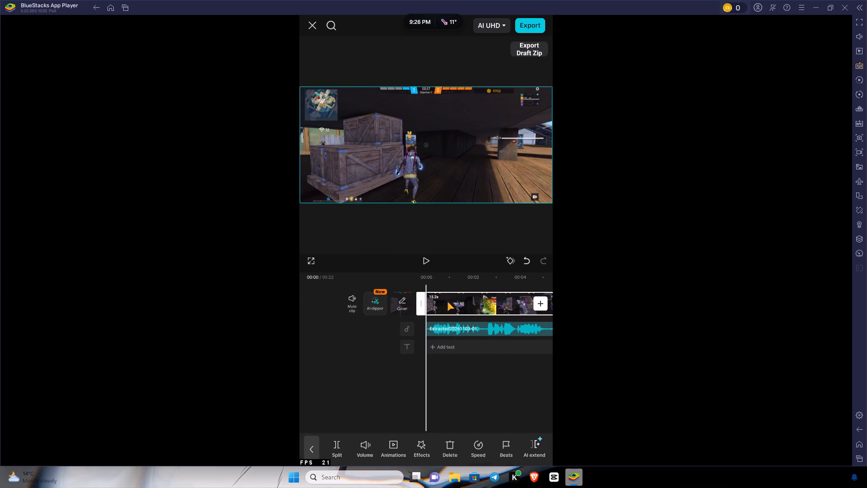
click(423, 263)
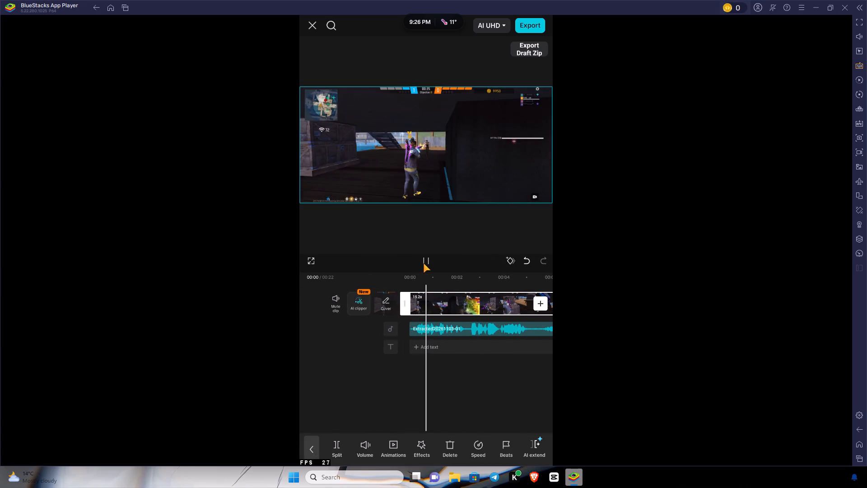
click(423, 263)
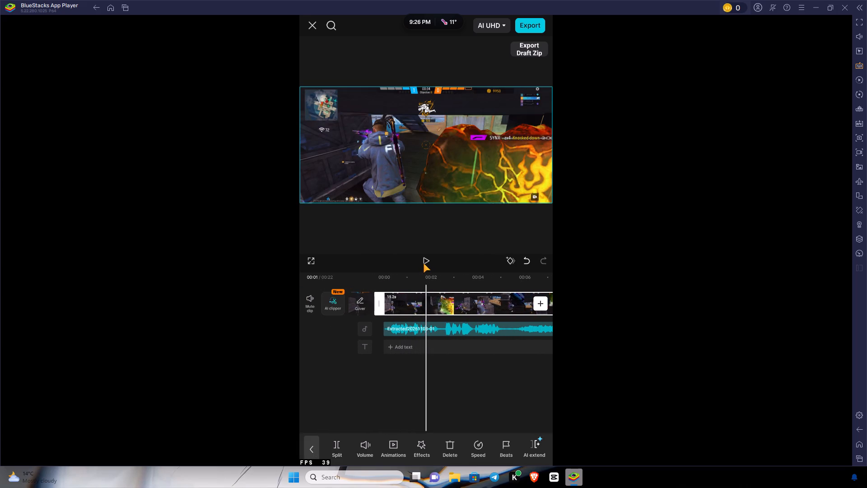
click(423, 263)
click(423, 263)
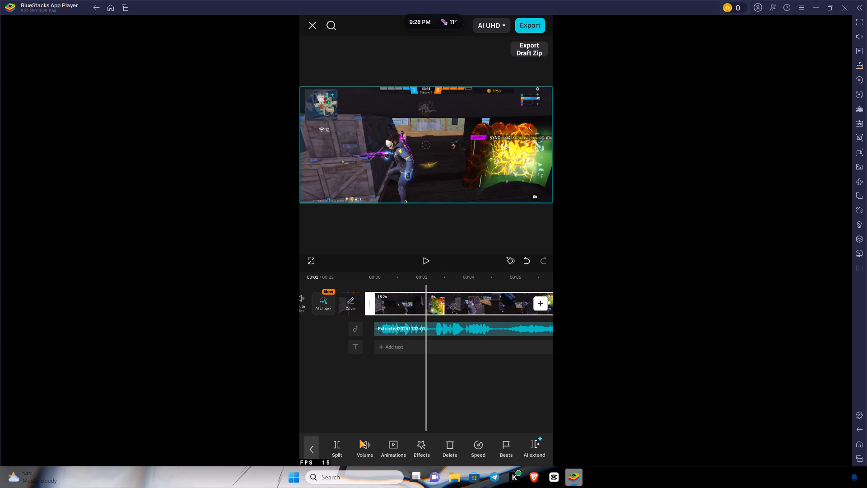
click(338, 448)
Trim the beginning of the second gameplay segment so that it lasts about 9.4 seconds.
drag(423, 308, 449, 310)
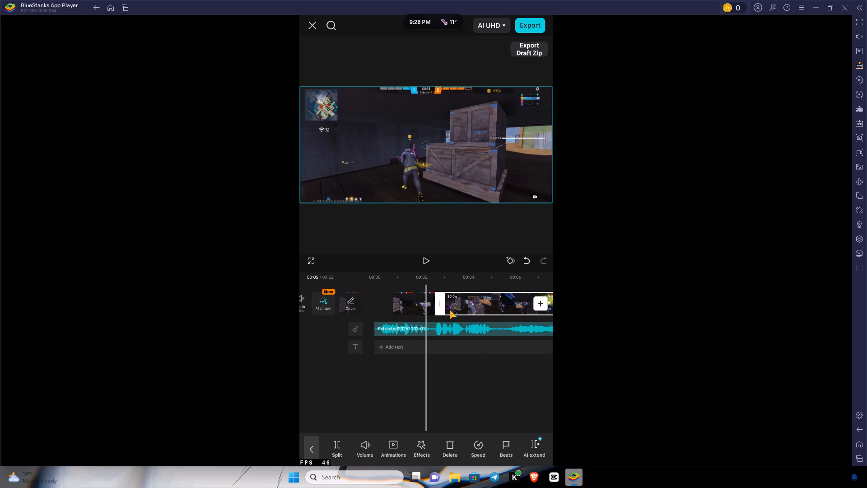
drag(449, 310, 481, 305)
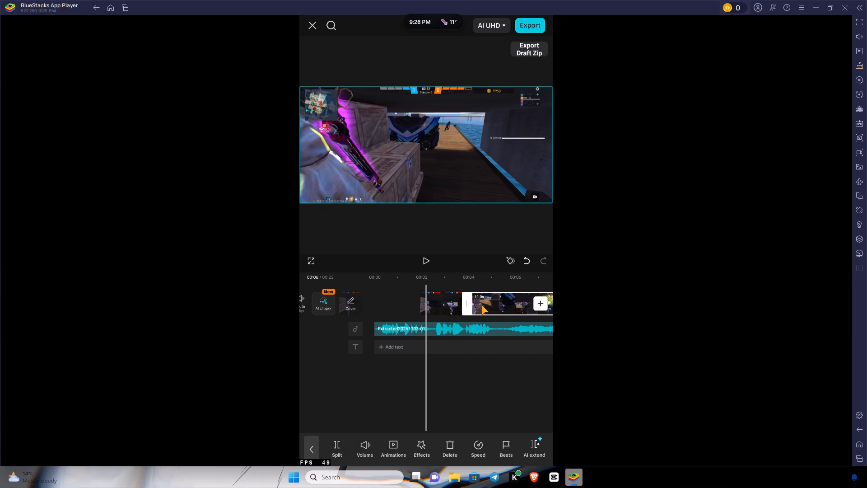
drag(481, 305, 502, 315)
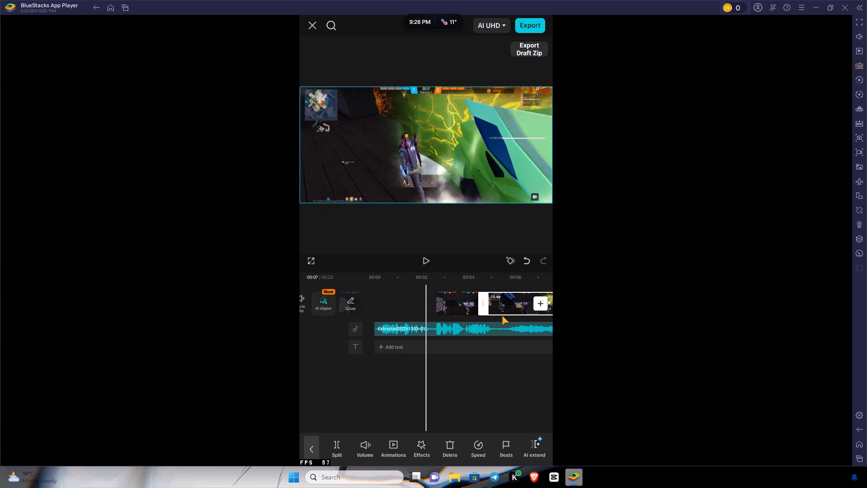
drag(502, 315, 519, 334)
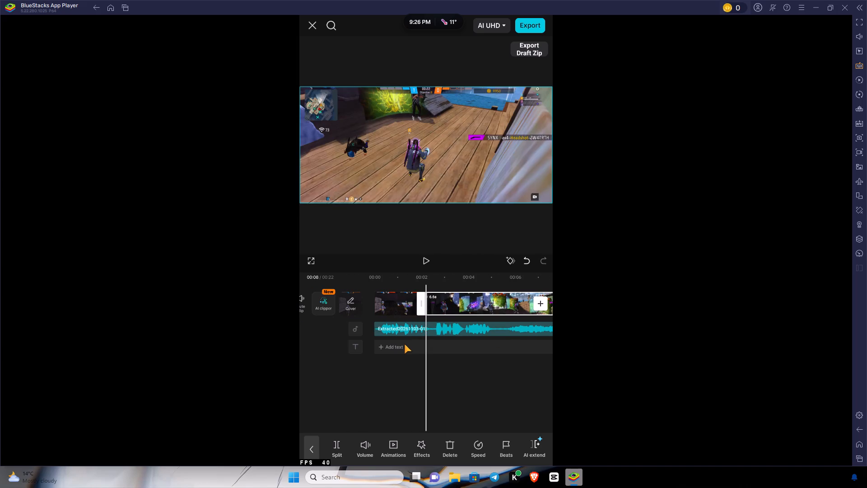
drag(421, 310, 400, 310)
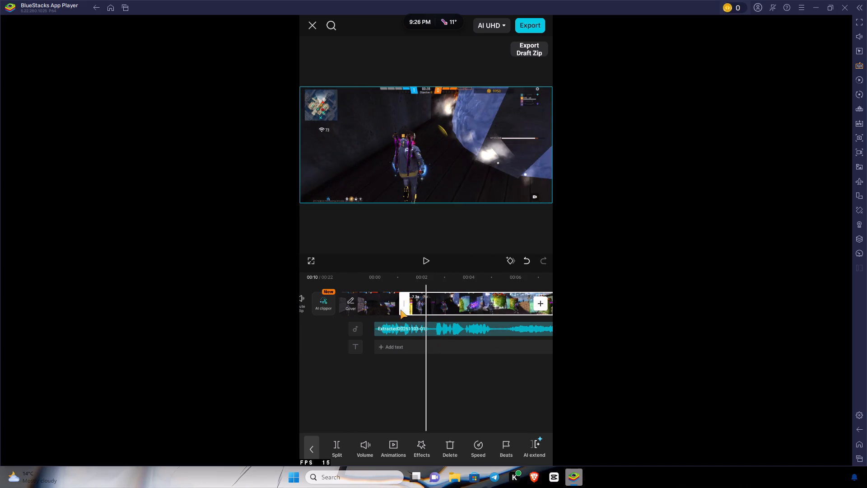
drag(400, 310, 385, 314)
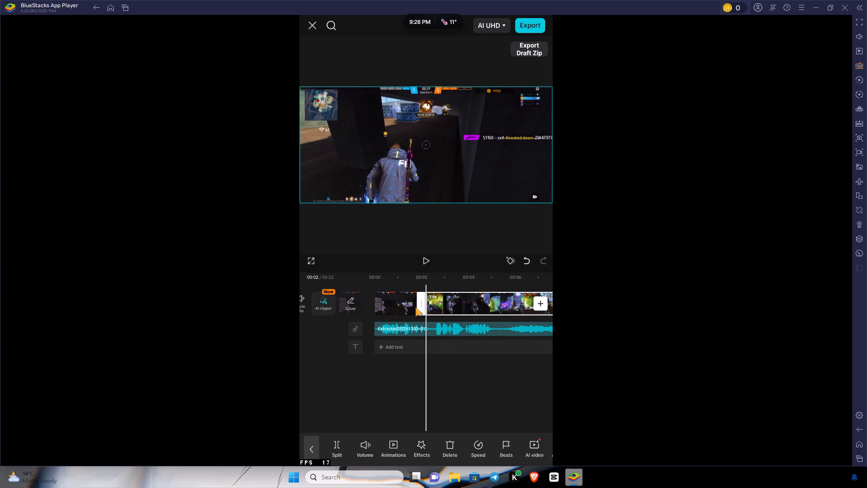
drag(420, 303, 405, 303)
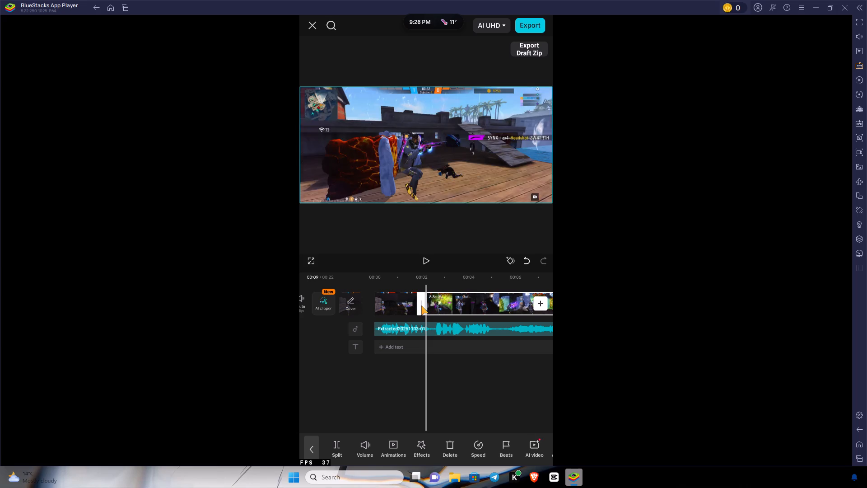
drag(421, 305, 406, 307)
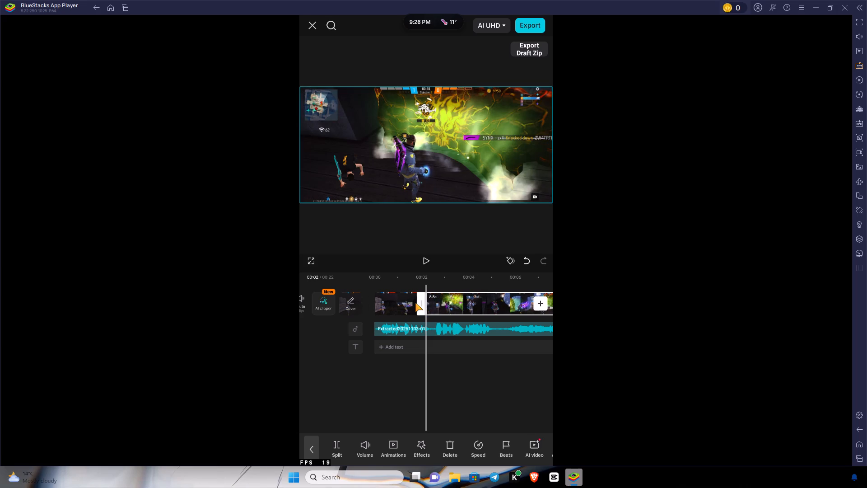
drag(415, 302, 401, 302)
drag(407, 302, 392, 303)
Play on from the first cut and split the second gameplay segment at about 3.5 seconds.
click(421, 262)
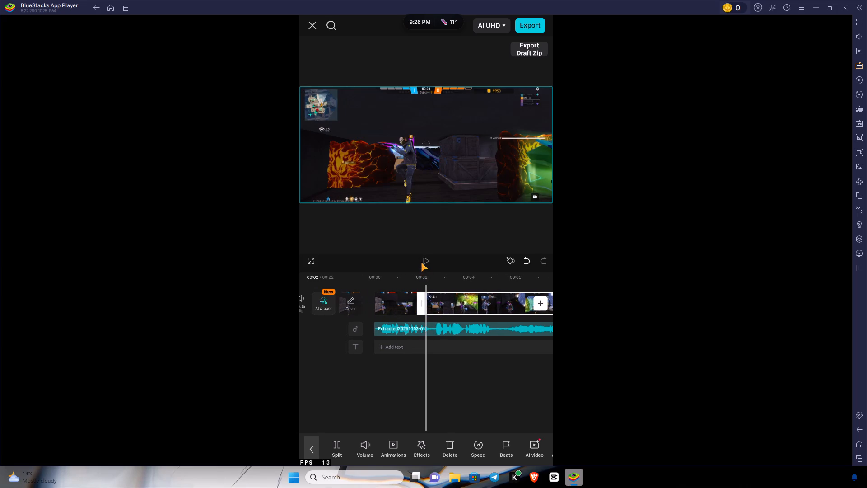
click(421, 262)
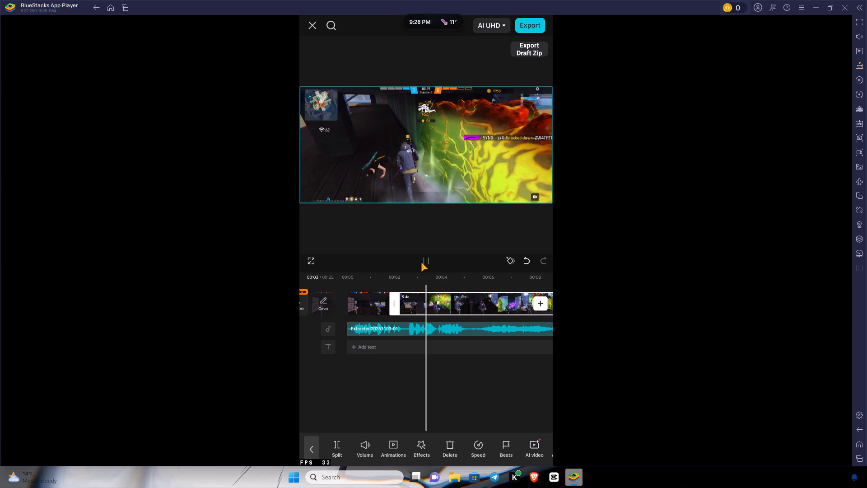
click(333, 441)
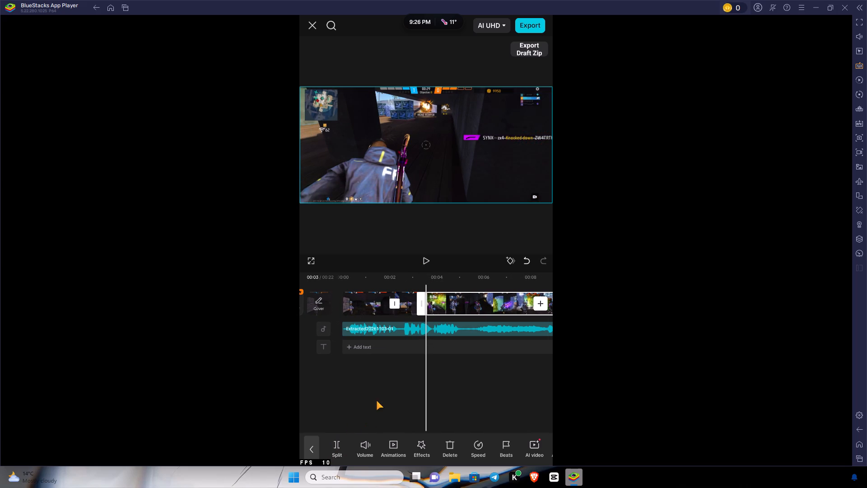
Trim the beginning of the third gameplay segment to a length of about 4.2 seconds, checking the cut by playback.
drag(456, 306, 433, 307)
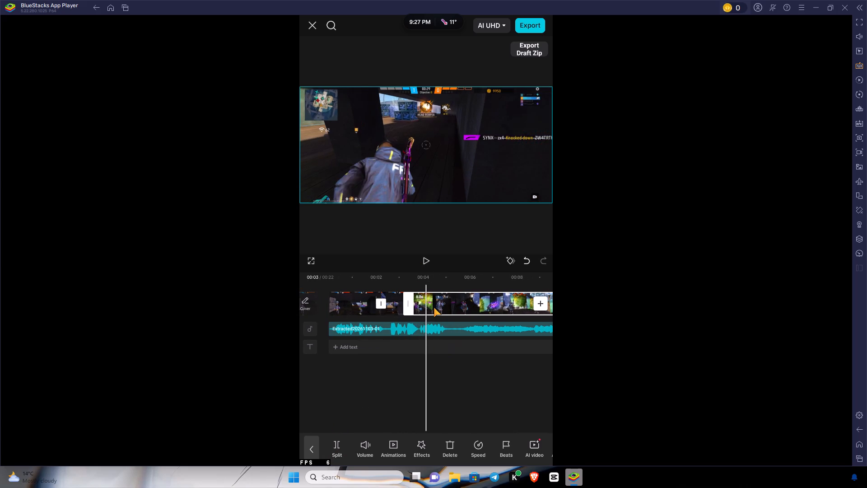
drag(433, 307, 398, 310)
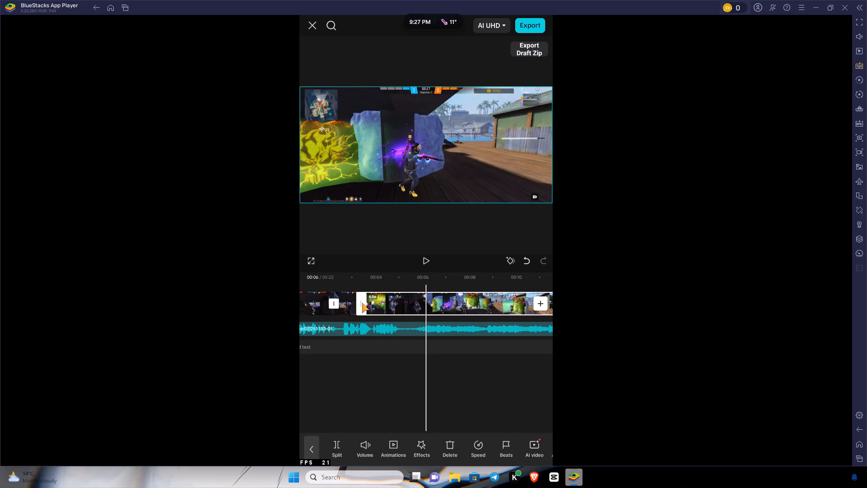
drag(362, 303, 407, 310)
click(423, 258)
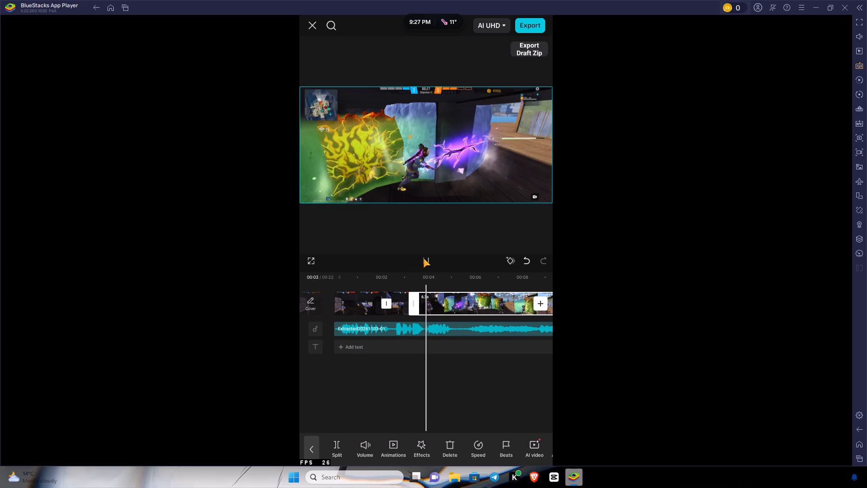
click(423, 258)
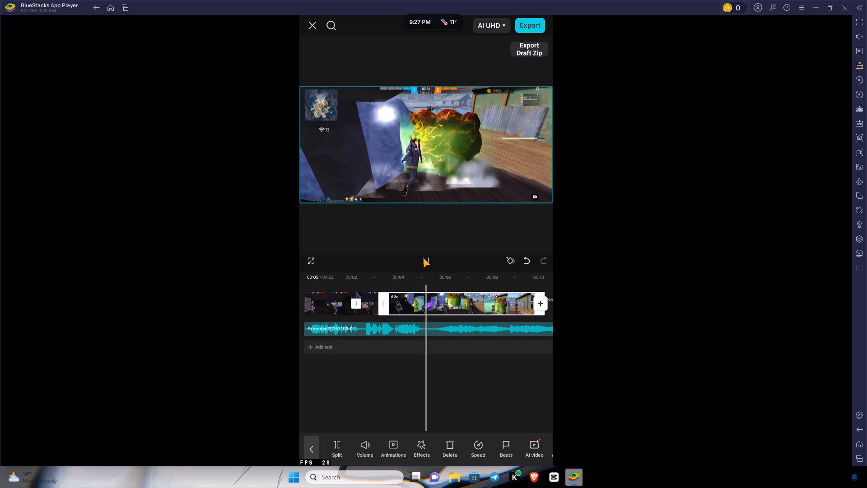
drag(381, 304, 402, 305)
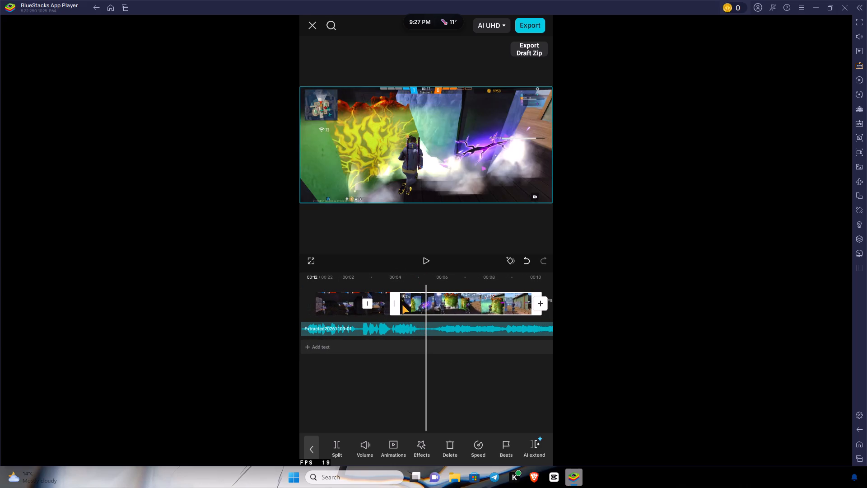
drag(402, 305, 415, 304)
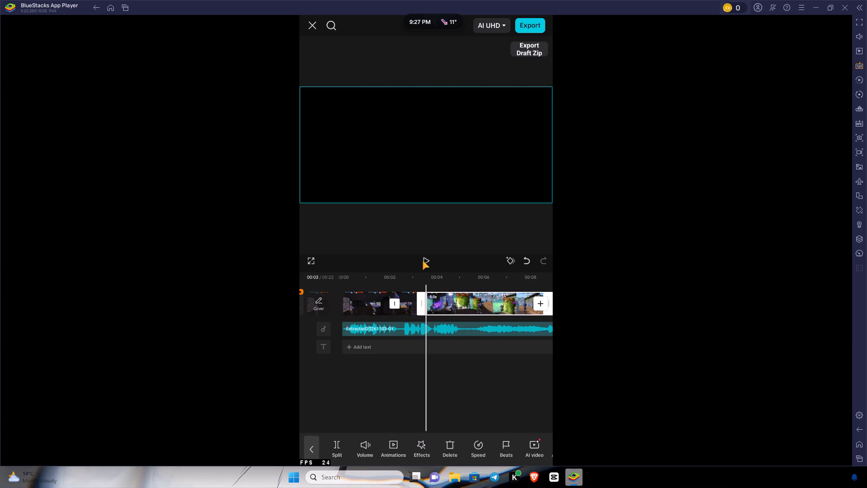
click(424, 260)
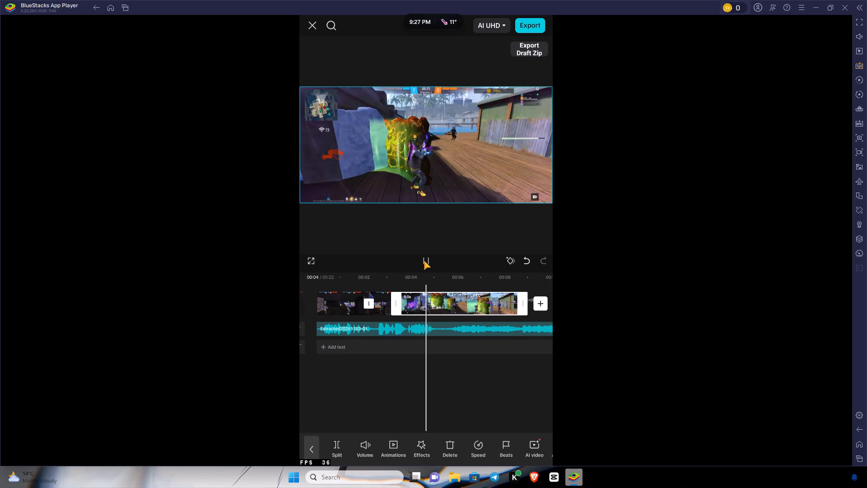
click(424, 260)
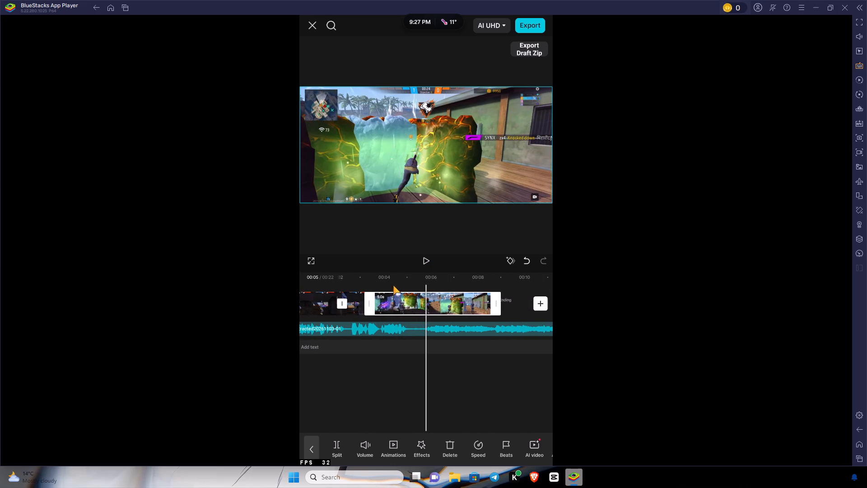
drag(371, 300, 380, 303)
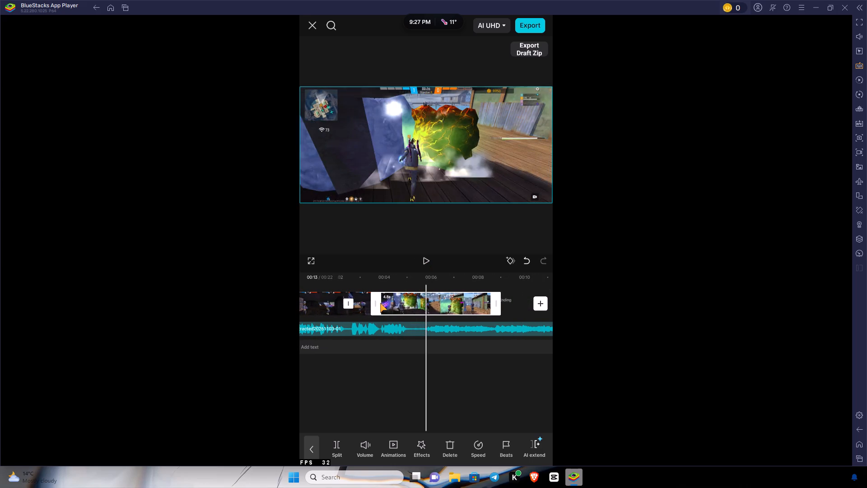
drag(380, 303, 395, 303)
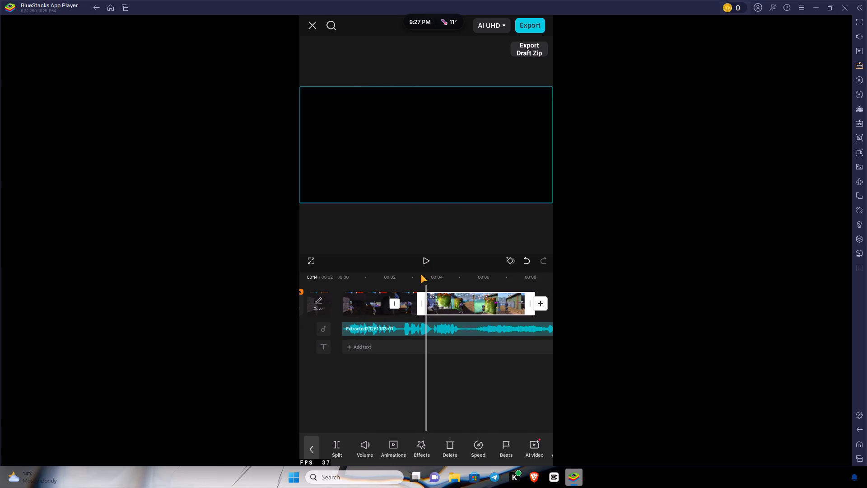
Play on from the second cut and split the third gameplay segment at about 4.9 seconds.
click(423, 255)
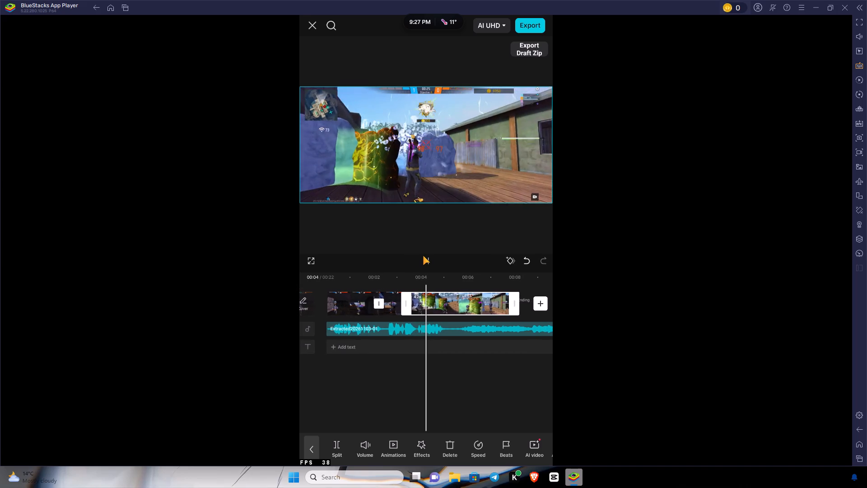
click(423, 255)
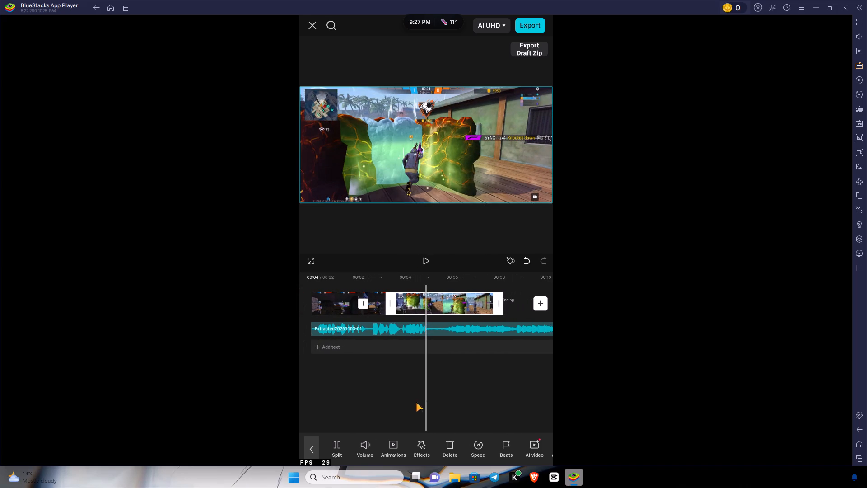
drag(332, 445, 331, 438)
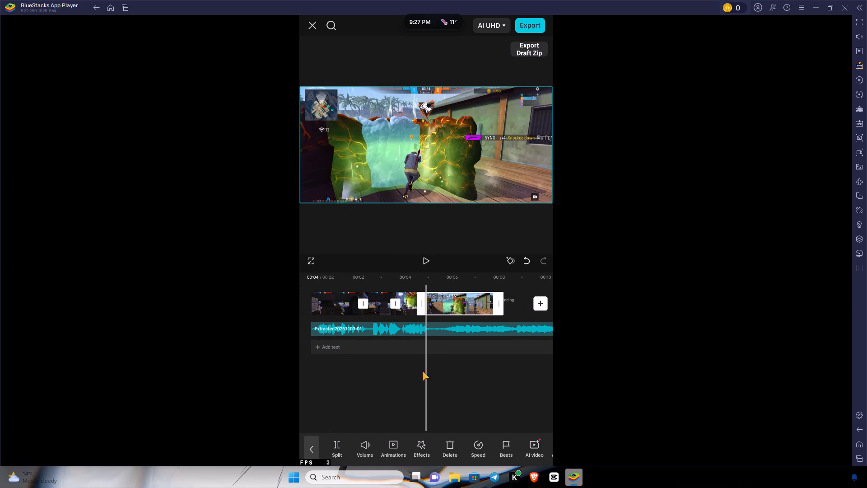
Trim the beginning of the last gameplay segment to about 2.2 seconds long and preview the cut.
drag(441, 317, 407, 321)
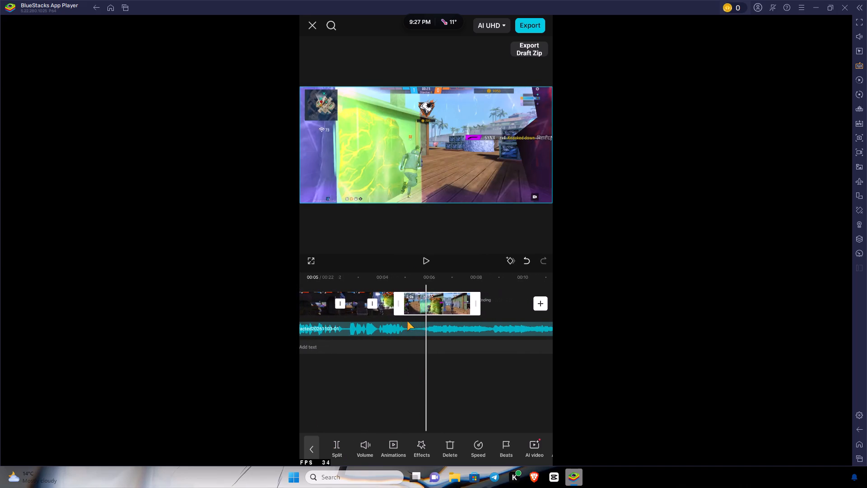
drag(407, 321, 397, 322)
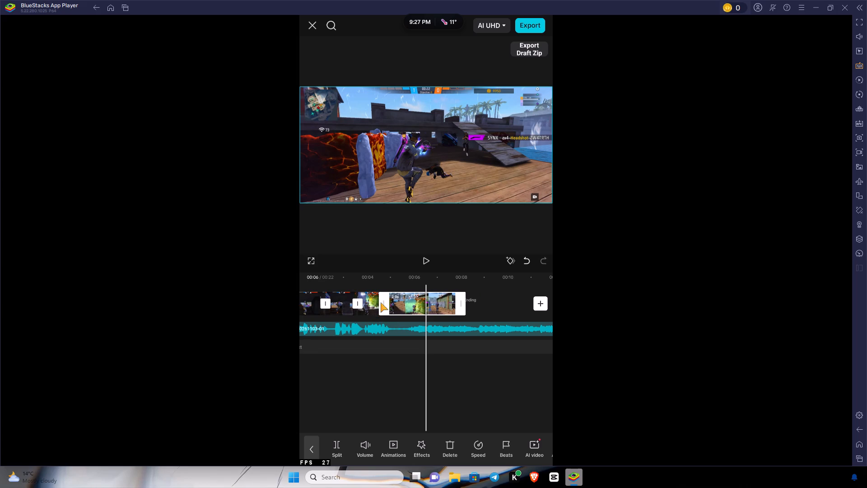
drag(381, 302, 401, 307)
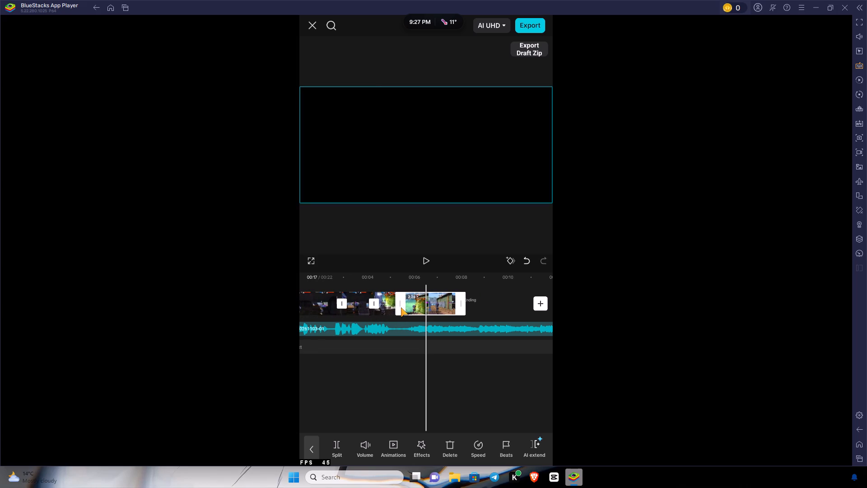
click(423, 262)
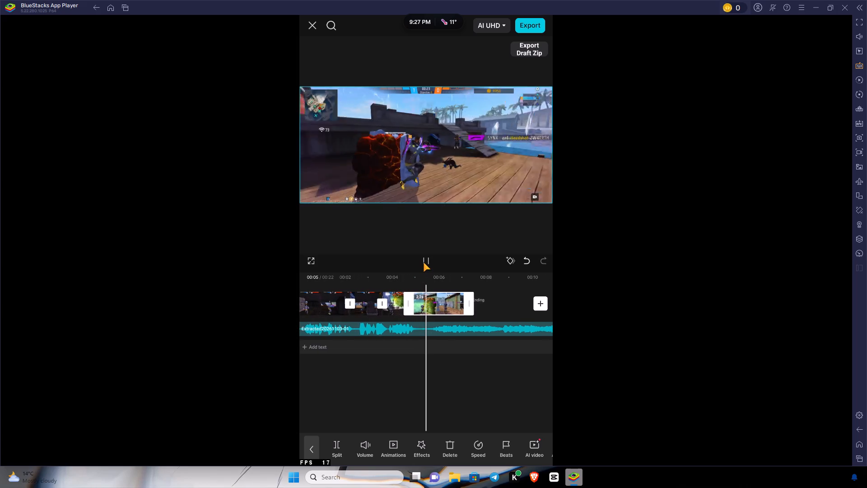
click(423, 262)
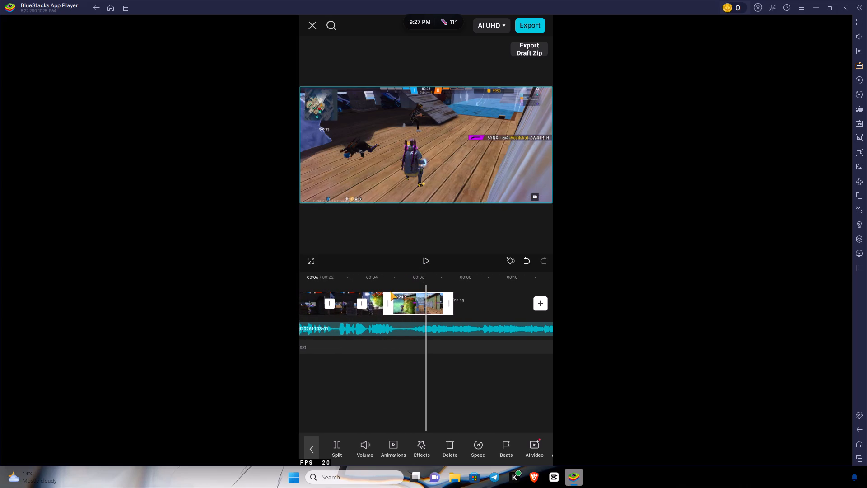
Trim the beginning of the last gameplay segment further to about 1.5 seconds long, checking each cut by playback.
drag(387, 299, 396, 302)
click(426, 261)
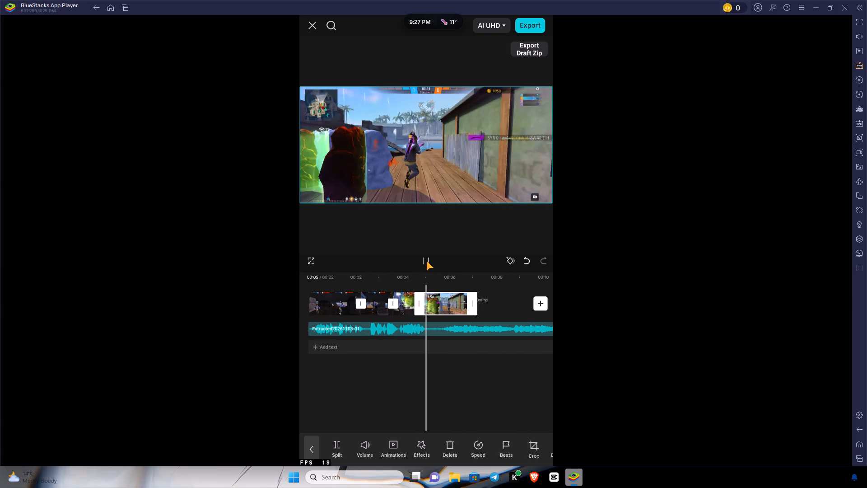
click(426, 261)
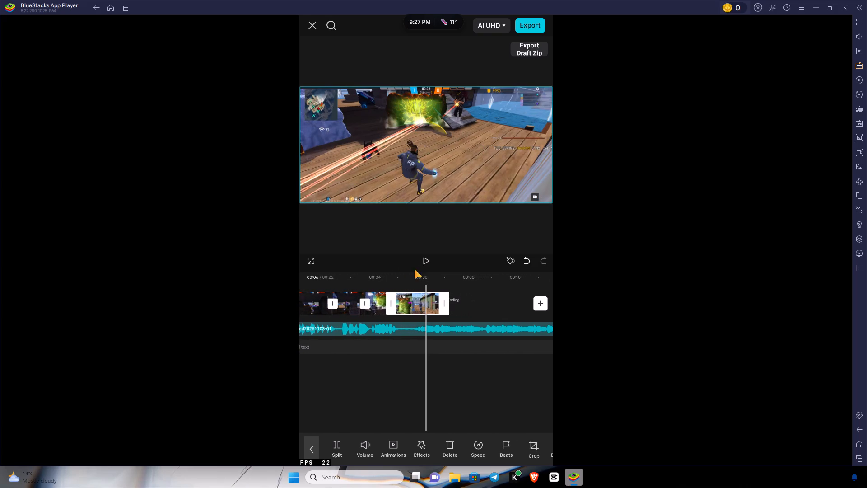
drag(389, 303, 395, 304)
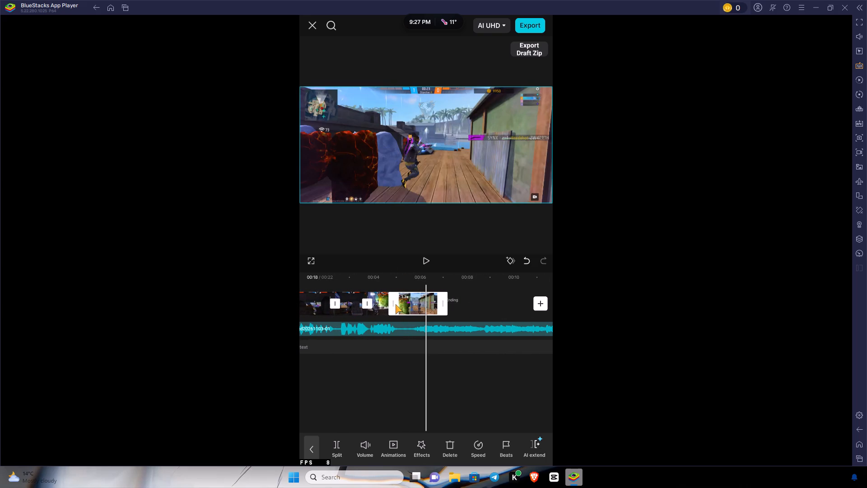
drag(395, 304, 396, 305)
click(424, 258)
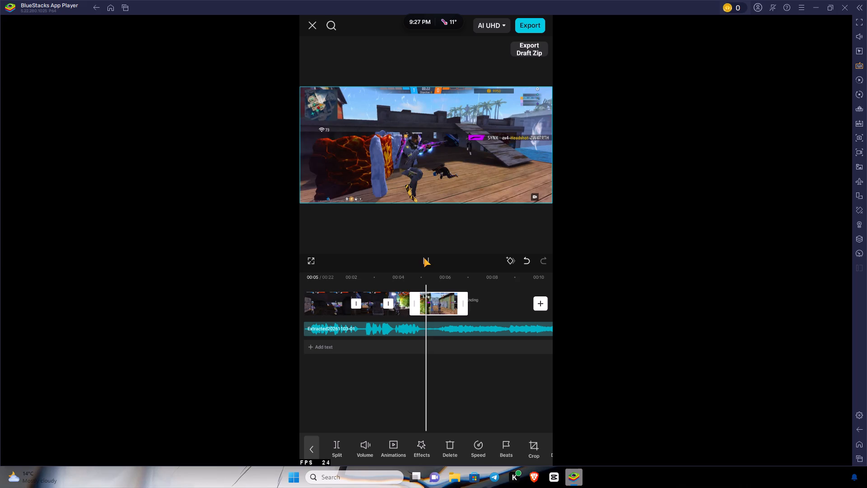
click(424, 258)
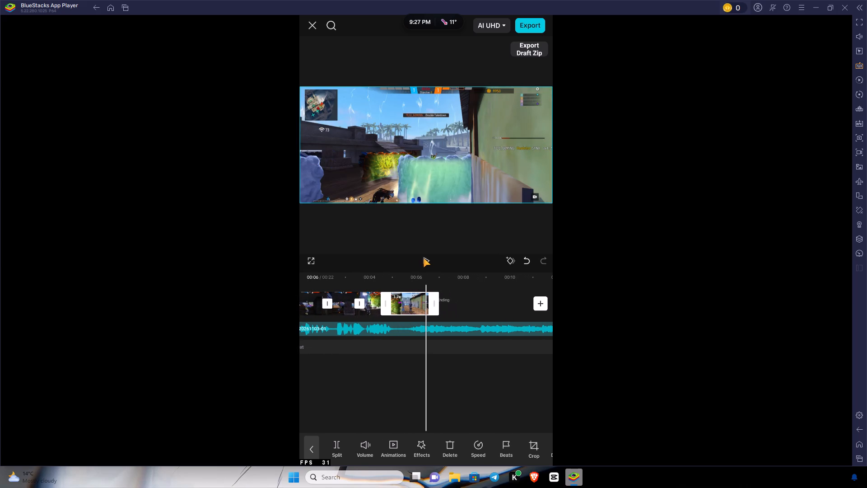
drag(416, 310, 421, 310)
drag(382, 300, 387, 300)
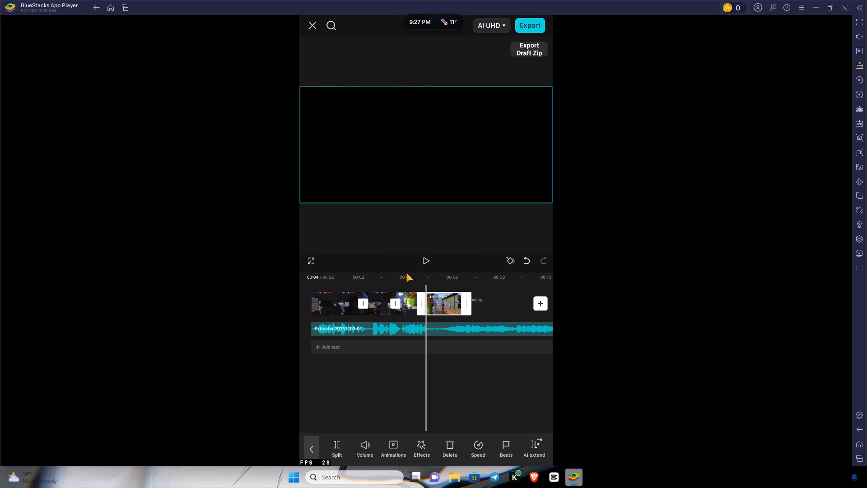
click(424, 260)
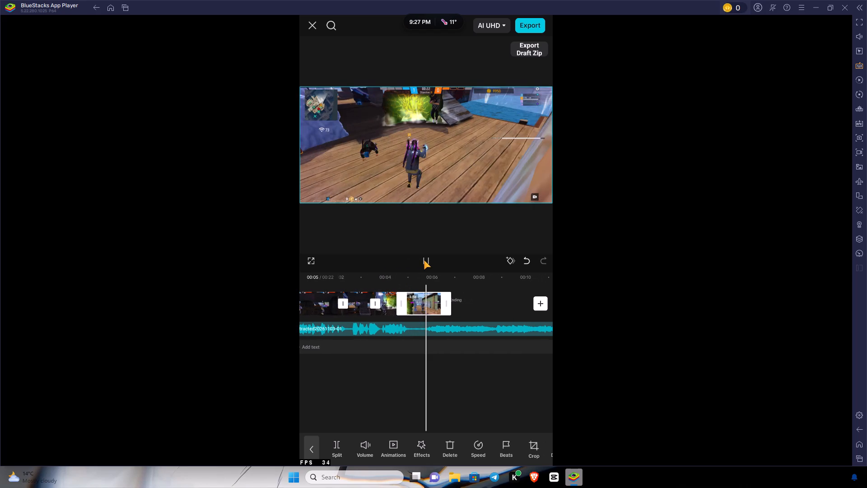
click(424, 260)
Find the kill moment in the last gameplay segment and split the segment at about 5.7 seconds.
drag(429, 346, 439, 347)
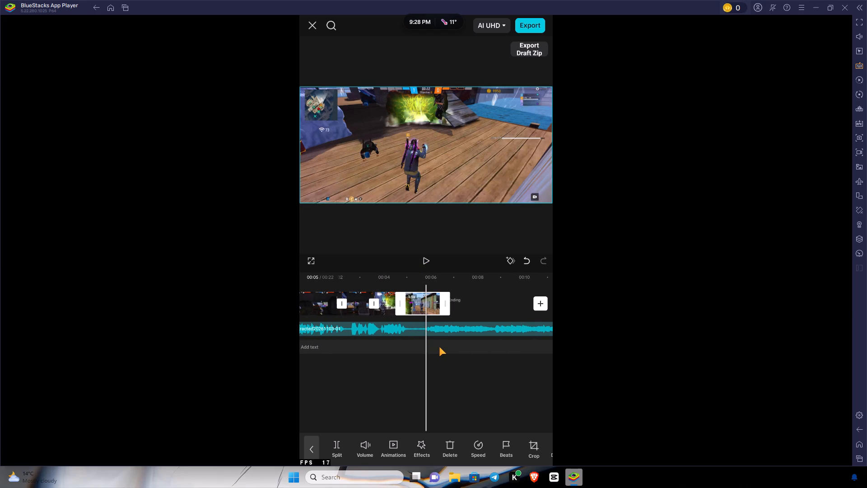
drag(439, 347, 436, 346)
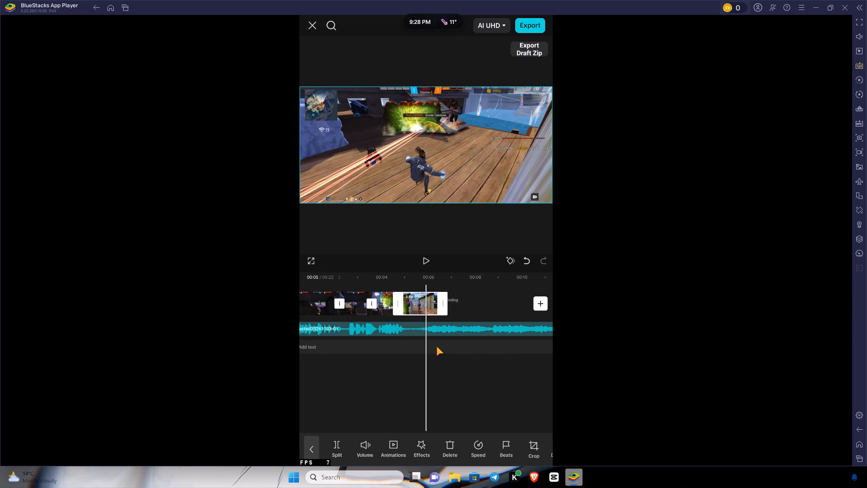
drag(436, 346, 438, 346)
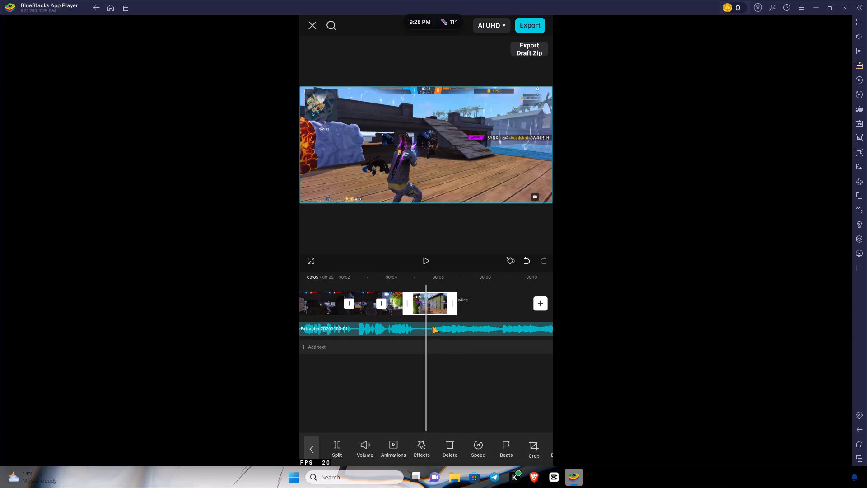
drag(446, 342, 441, 342)
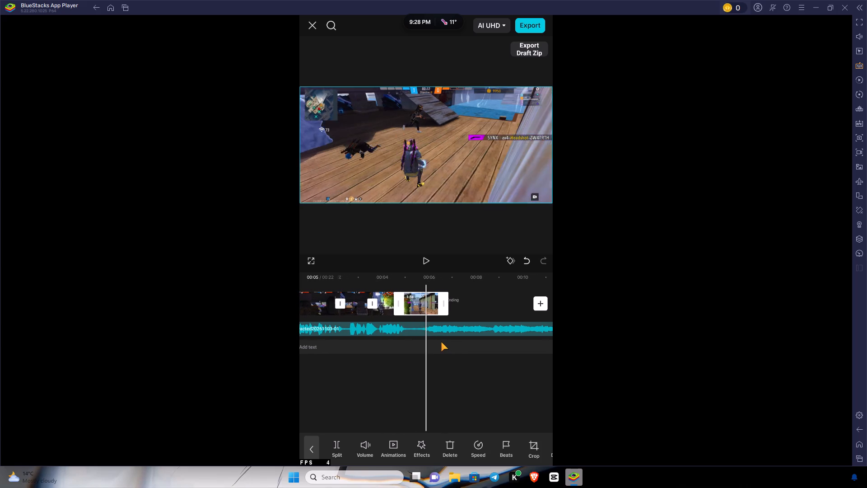
click(441, 342)
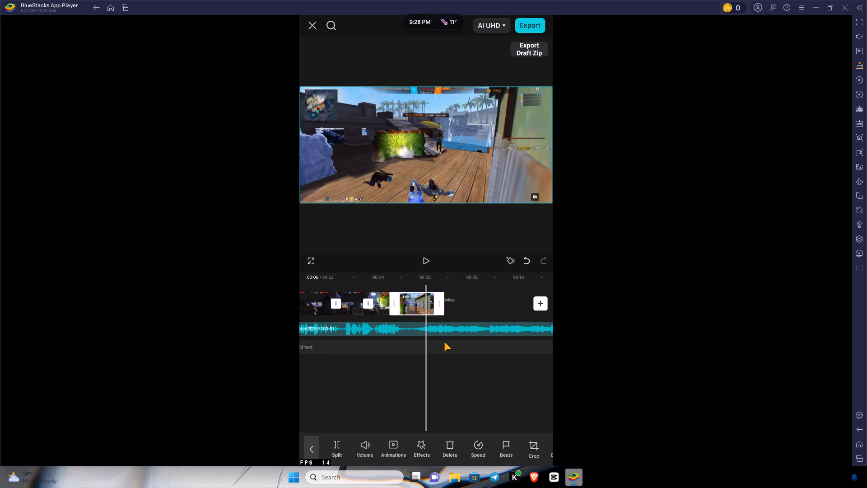
drag(418, 310, 422, 310)
click(422, 310)
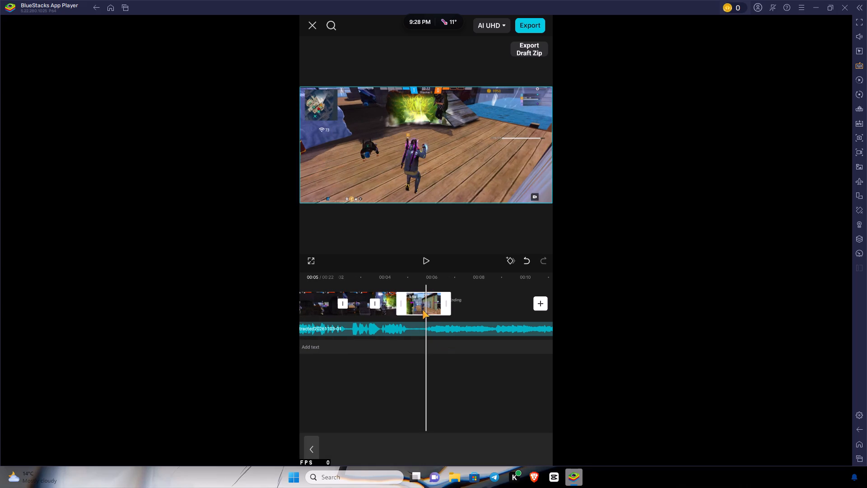
click(331, 442)
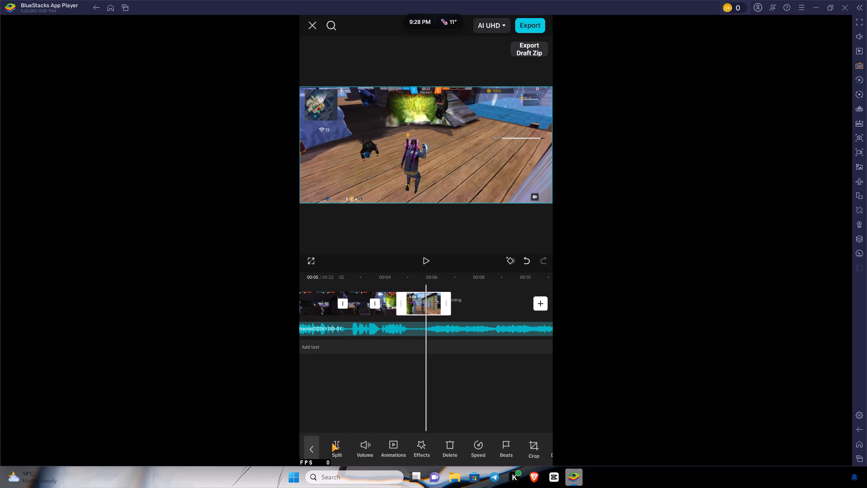
Slow the final gameplay segment to 0.1x normal speed with better-quality smooth slow-mo, and let it process in the background.
click(475, 433)
click(434, 313)
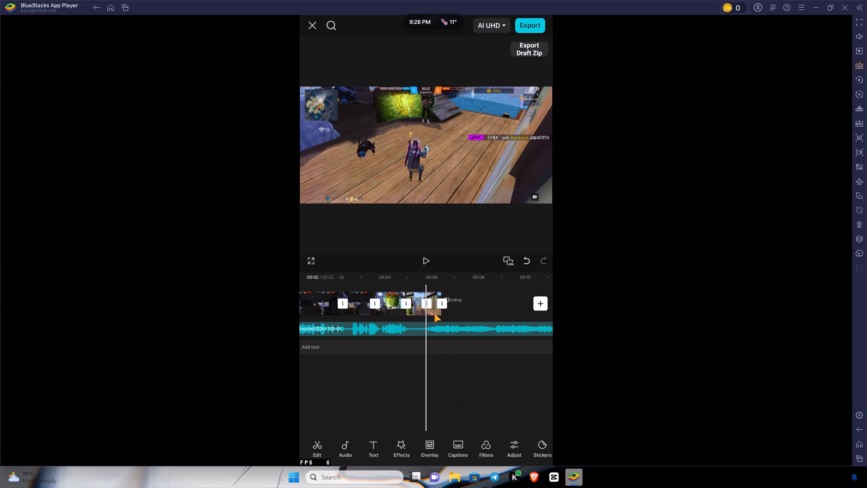
click(472, 443)
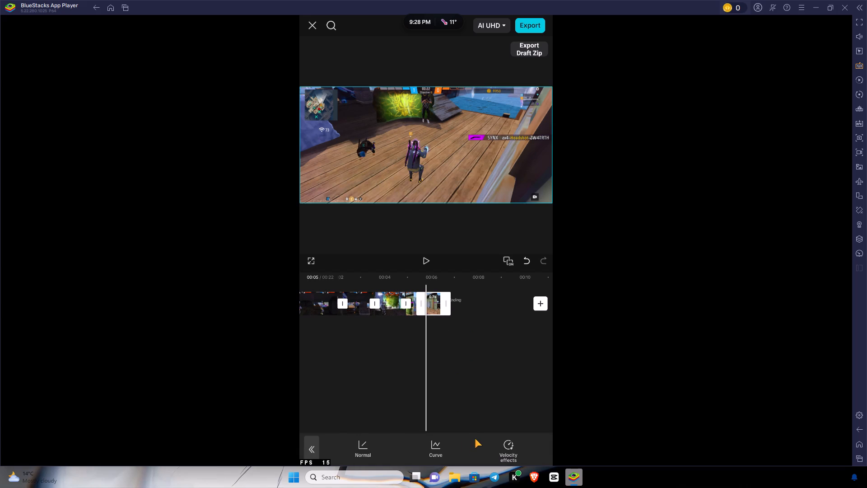
click(365, 447)
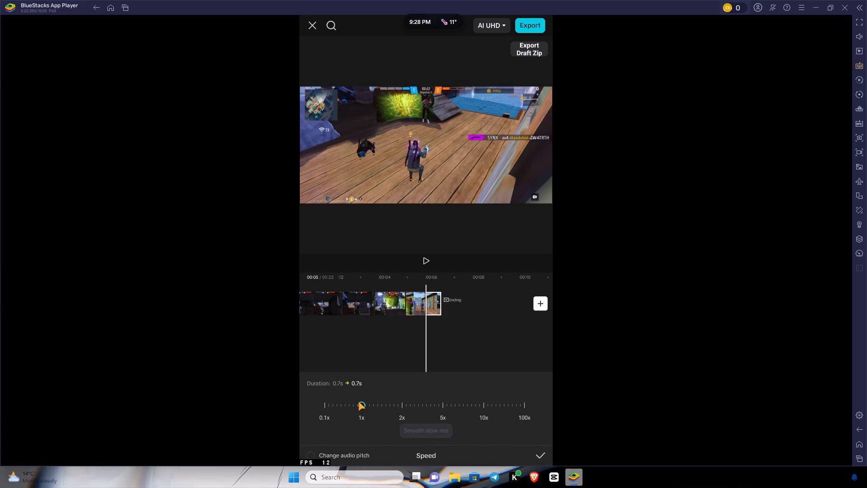
drag(358, 401, 300, 413)
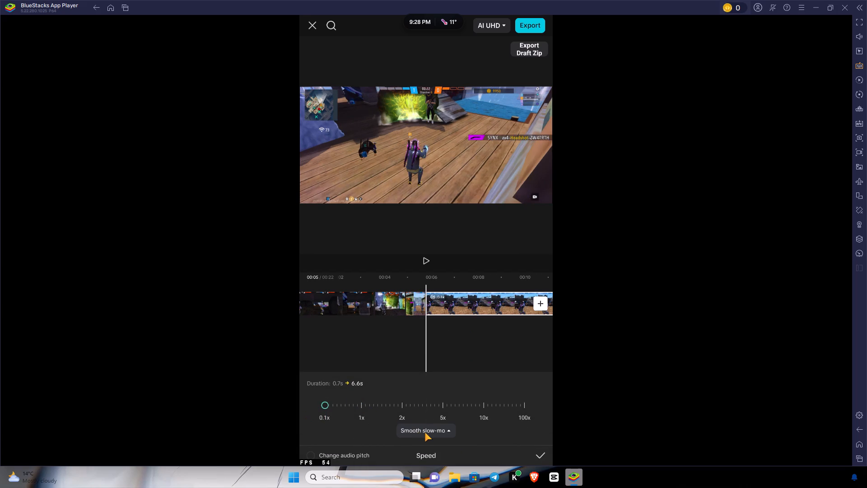
click(425, 432)
click(426, 413)
click(535, 453)
click(508, 394)
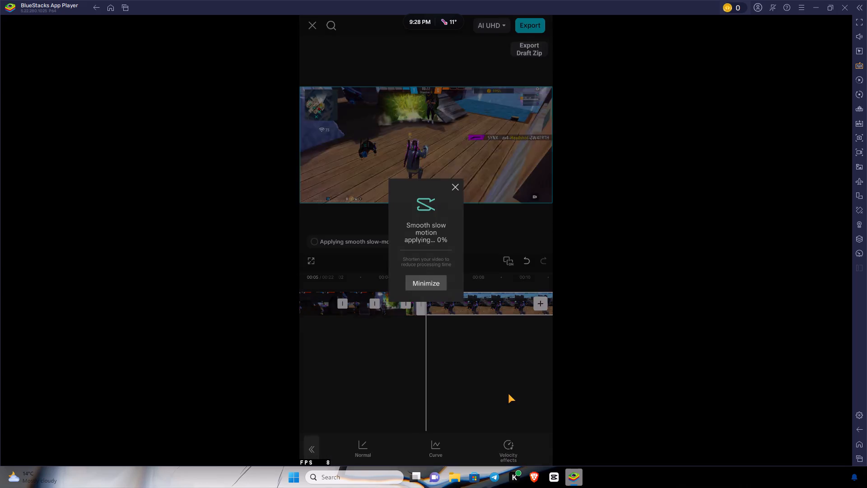
click(433, 285)
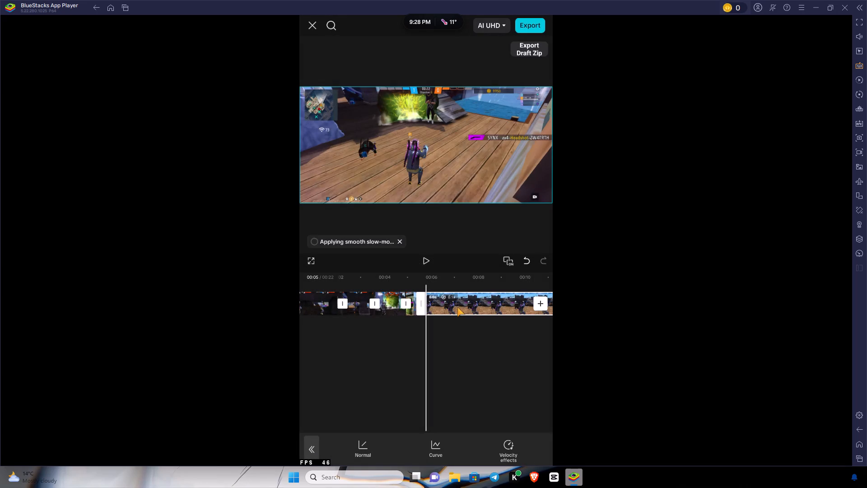
Set the slowed final segment's volume to 0.
click(457, 309)
click(459, 301)
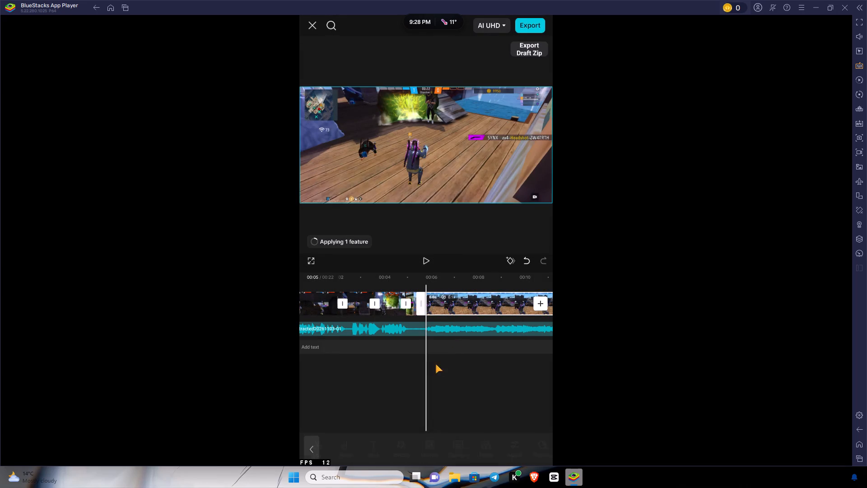
click(366, 442)
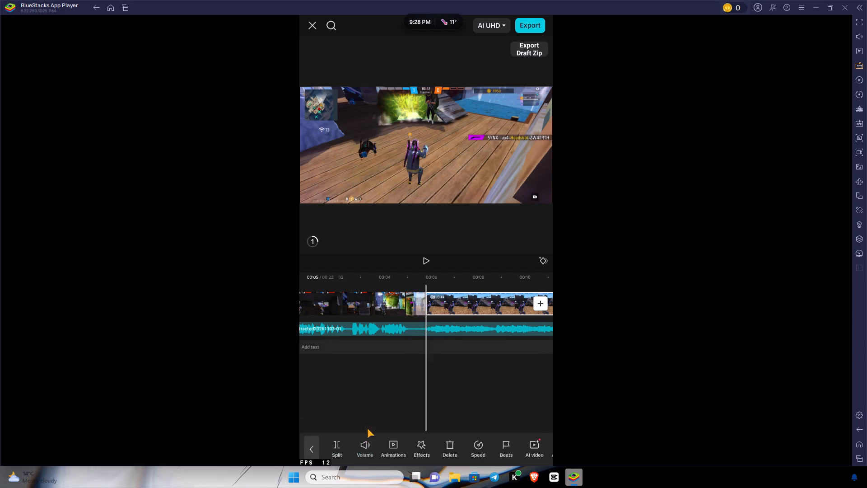
drag(419, 360, 323, 358)
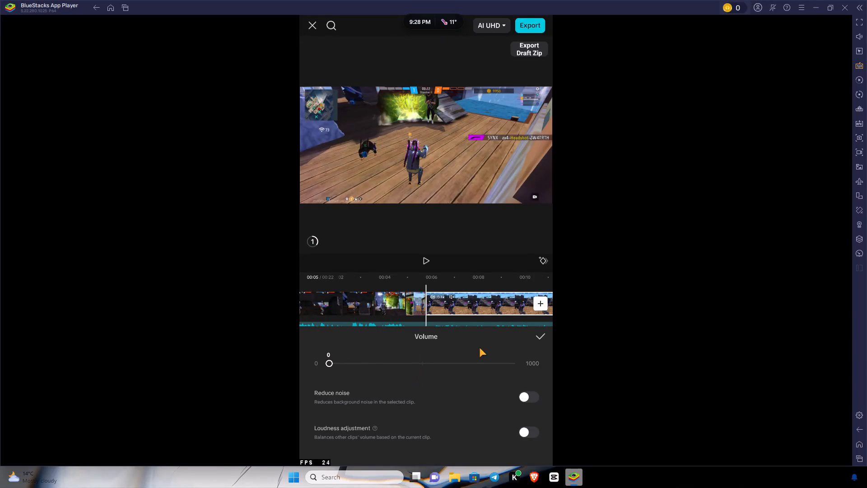
click(538, 342)
Play through the slowed final segment and delete the Ending clip after it.
click(449, 365)
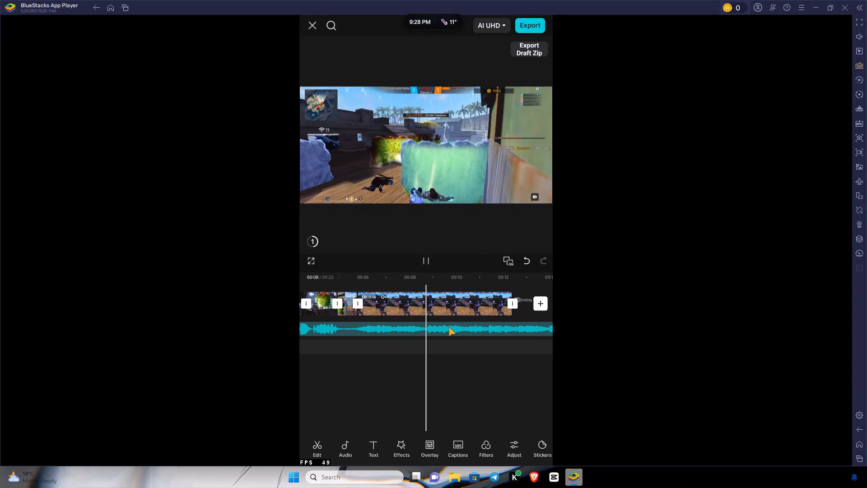
click(437, 307)
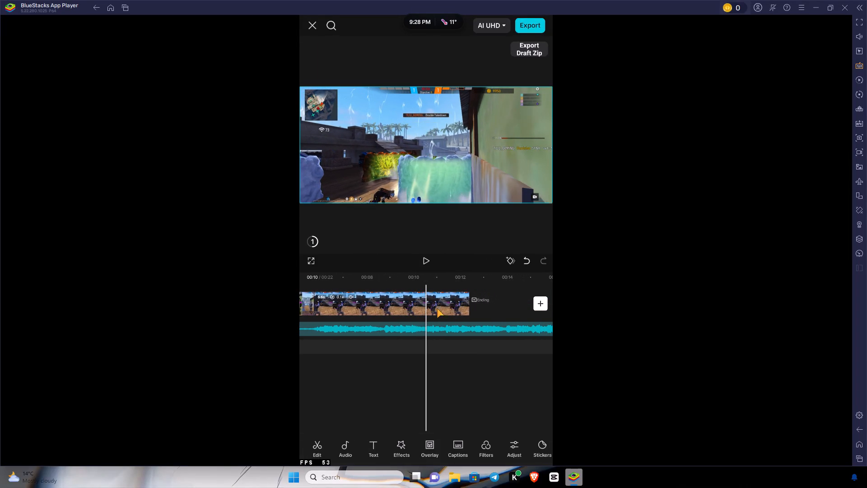
click(423, 257)
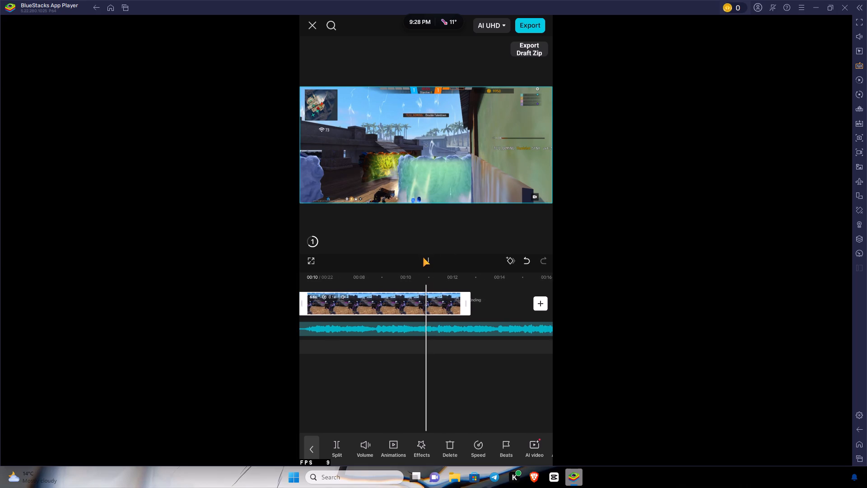
click(423, 257)
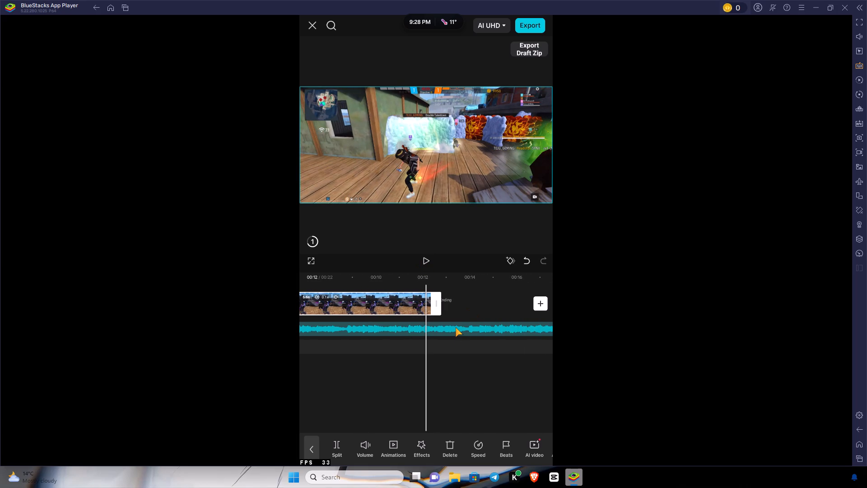
click(456, 327)
click(433, 345)
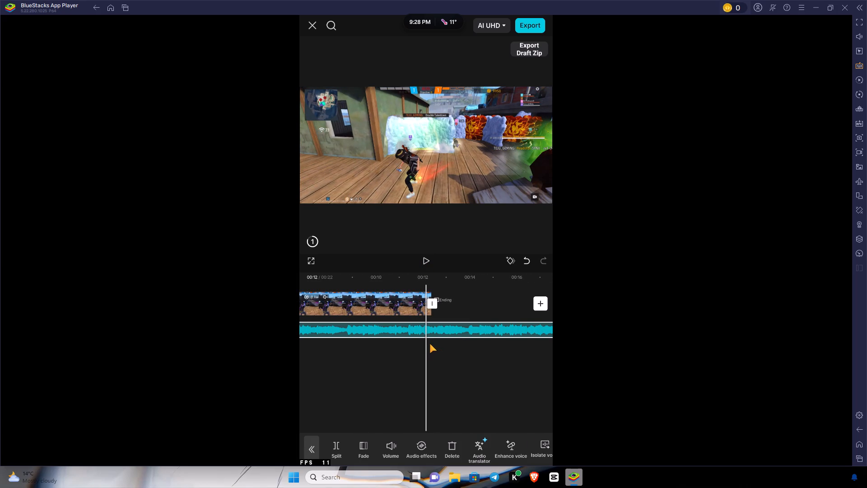
click(443, 305)
click(488, 446)
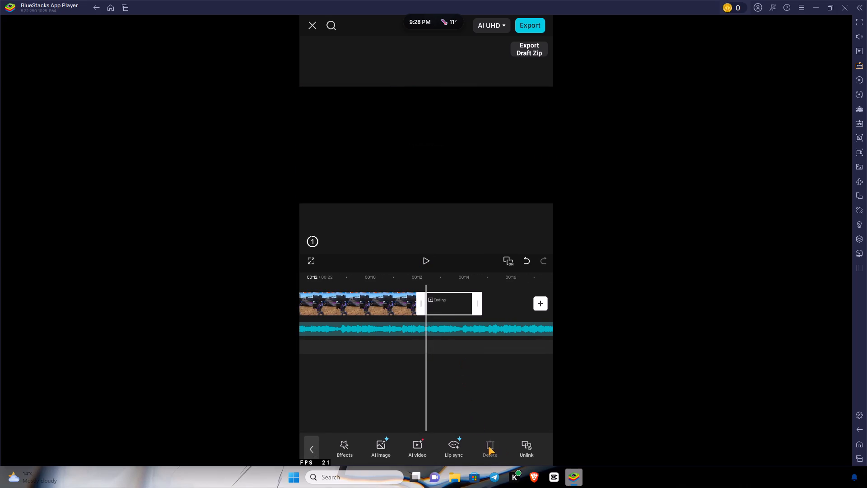
Split the extracted audio where the video ends, at about 12 seconds, and delete the leftover part.
click(429, 328)
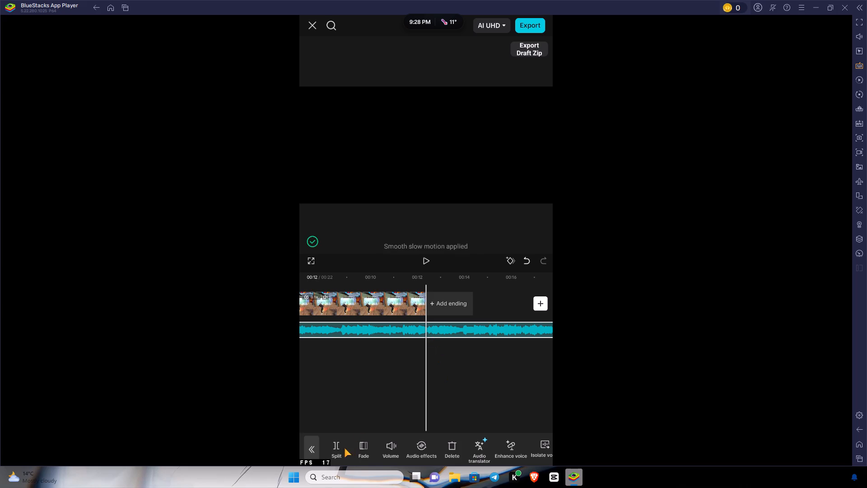
click(333, 446)
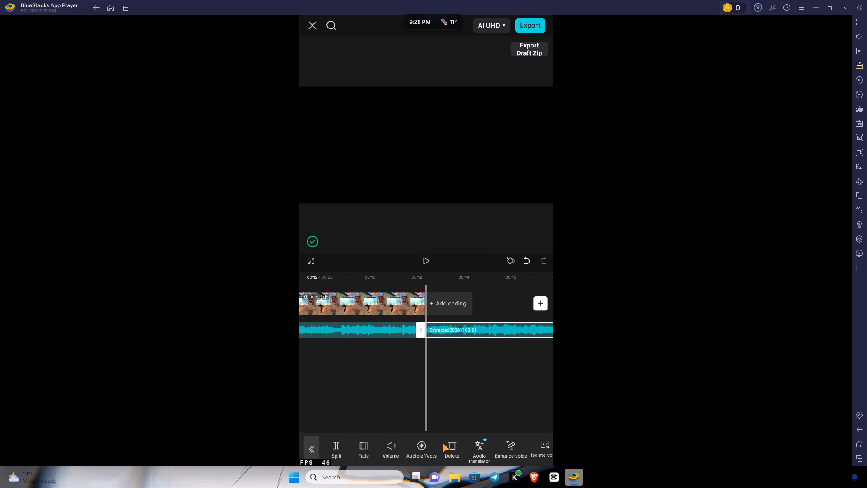
click(445, 446)
click(420, 380)
Play the edited video from the beginning to check the cuts against the extracted audio and the slowed final segment.
drag(487, 384, 551, 391)
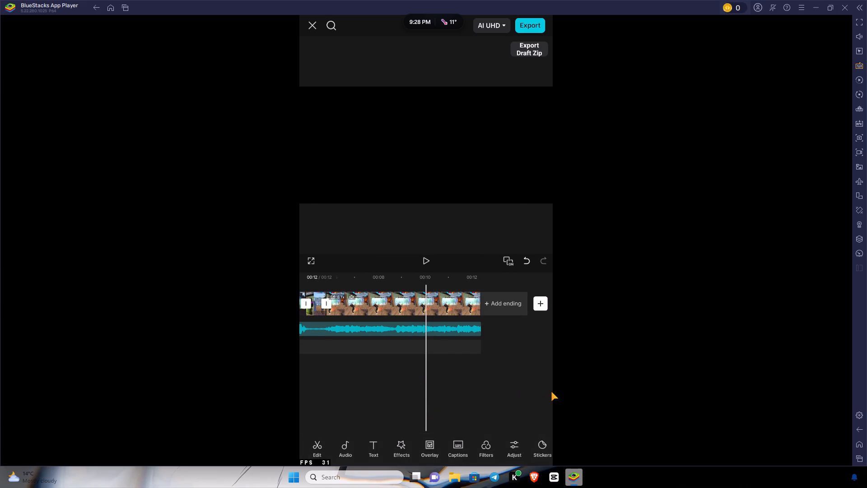
drag(551, 391, 549, 389)
drag(331, 338, 542, 357)
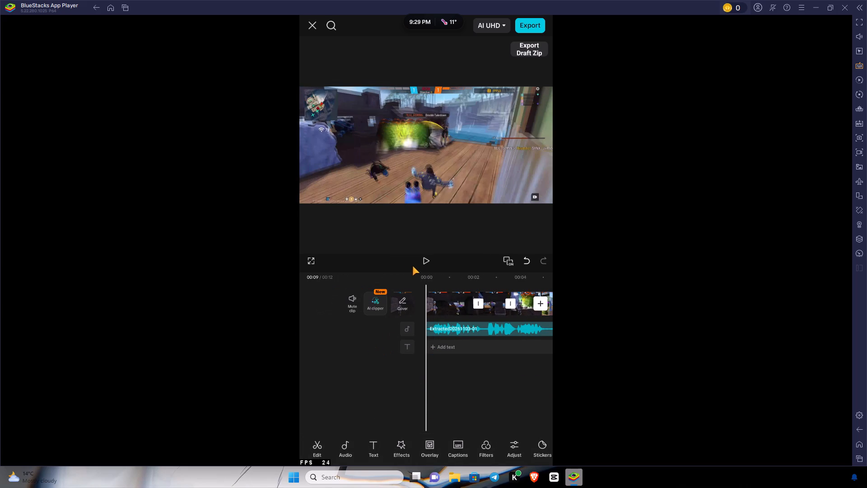
click(423, 263)
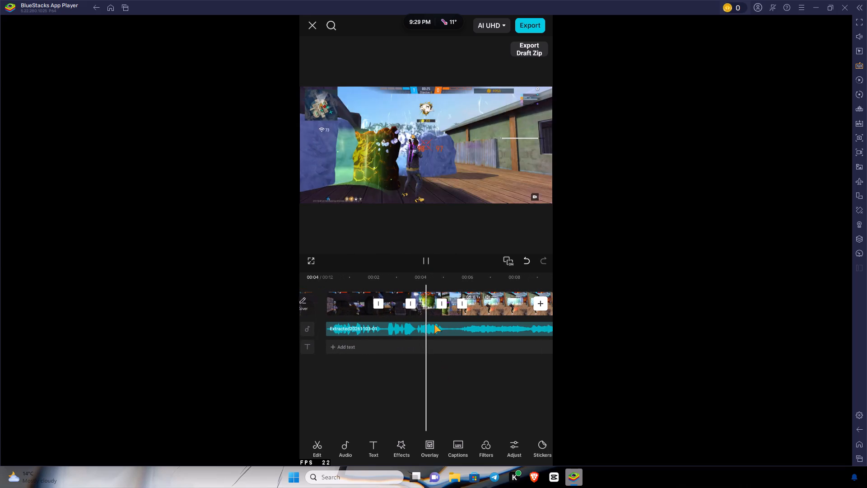
drag(434, 324, 392, 327)
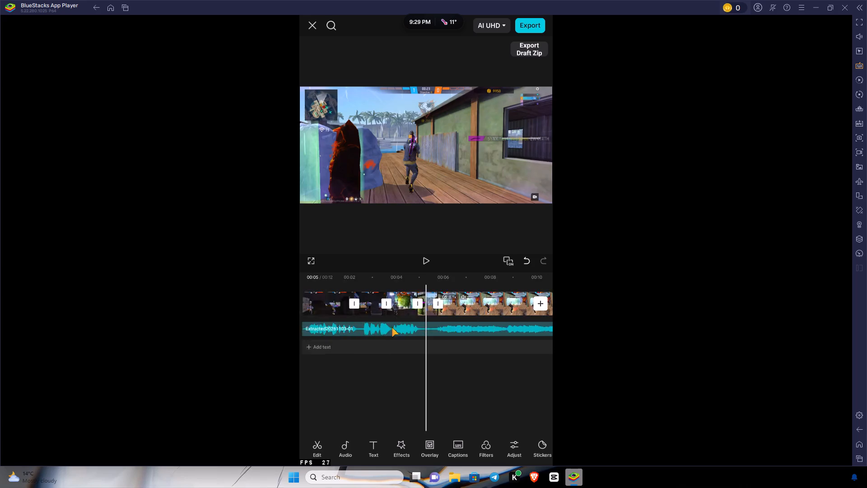
drag(392, 327, 675, 319)
drag(445, 310, 501, 324)
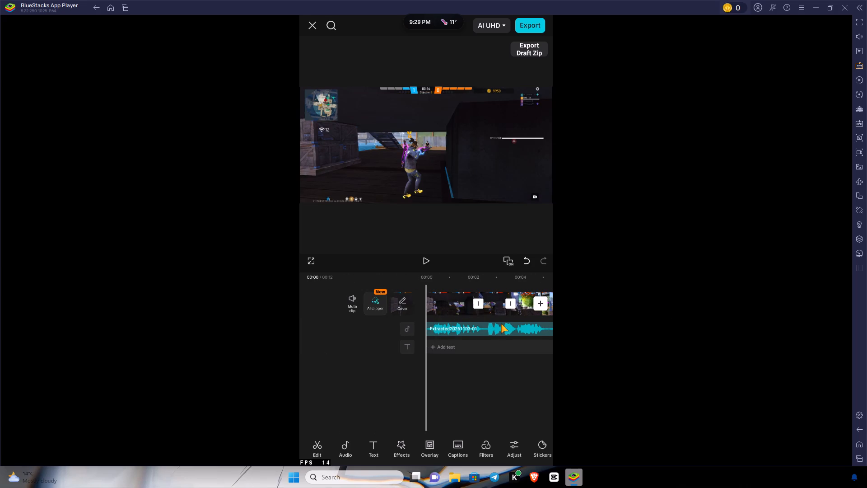
drag(501, 324, 519, 324)
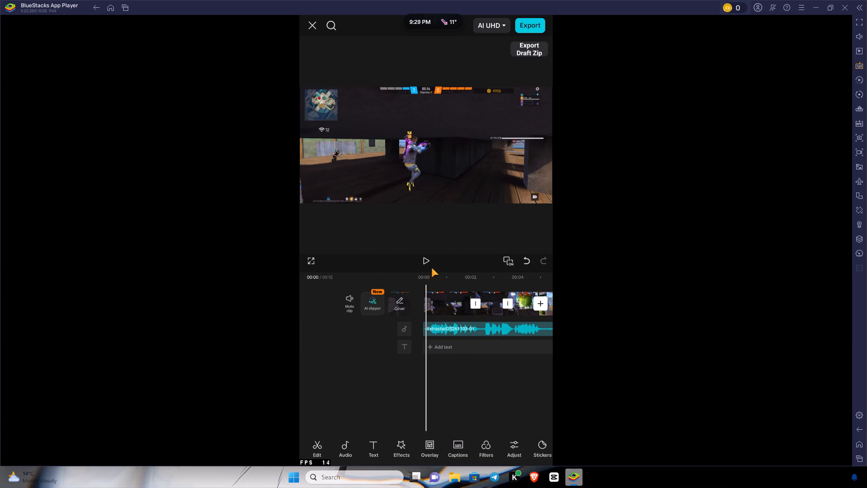
click(427, 260)
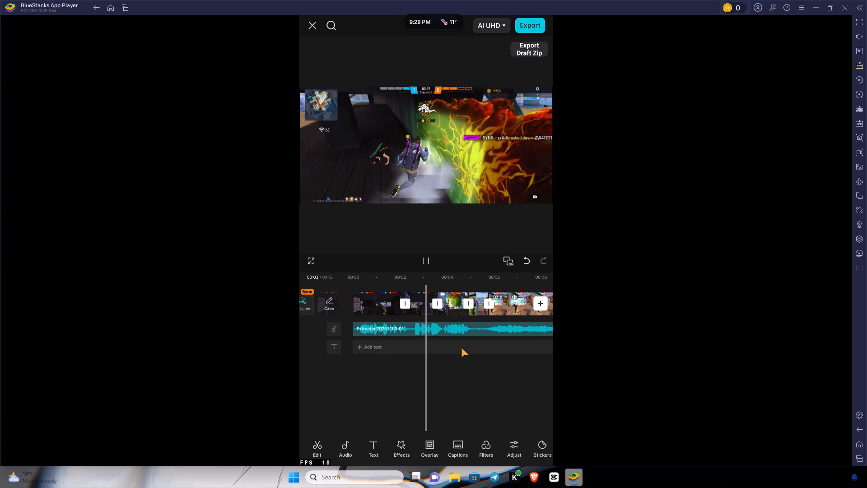
drag(466, 327, 419, 327)
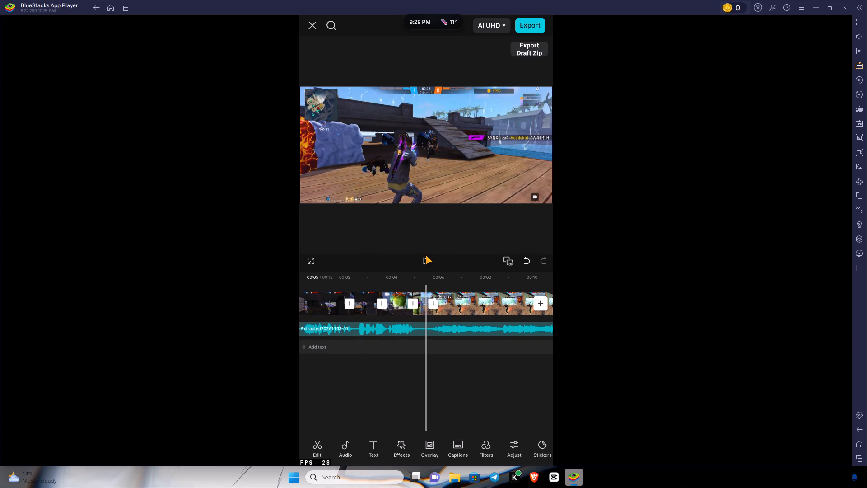
click(425, 255)
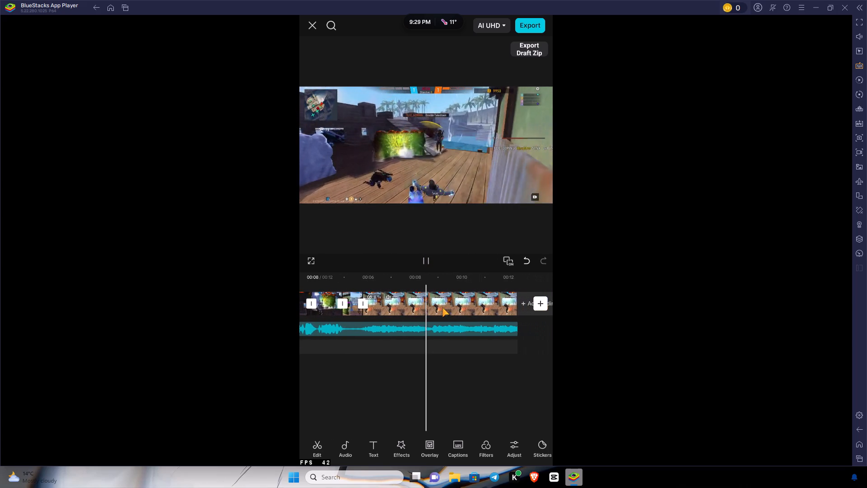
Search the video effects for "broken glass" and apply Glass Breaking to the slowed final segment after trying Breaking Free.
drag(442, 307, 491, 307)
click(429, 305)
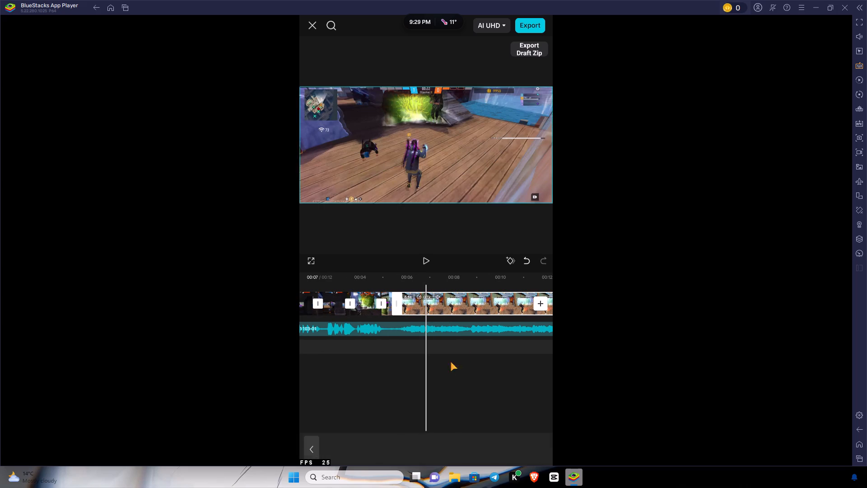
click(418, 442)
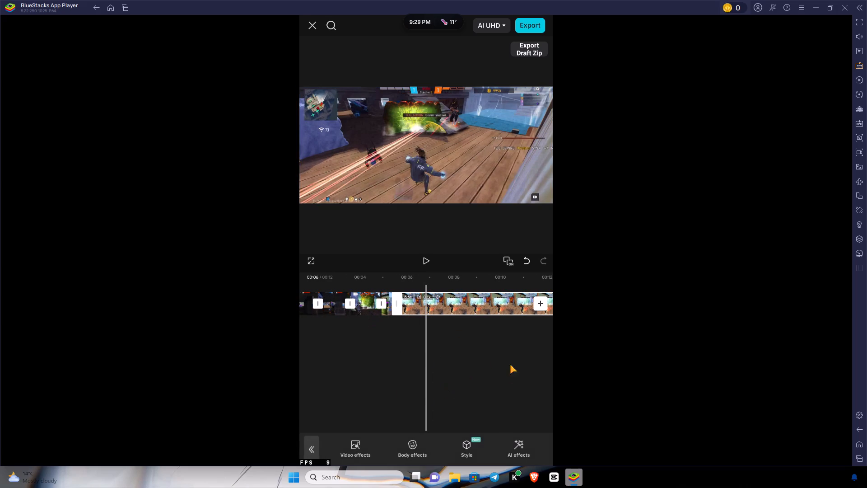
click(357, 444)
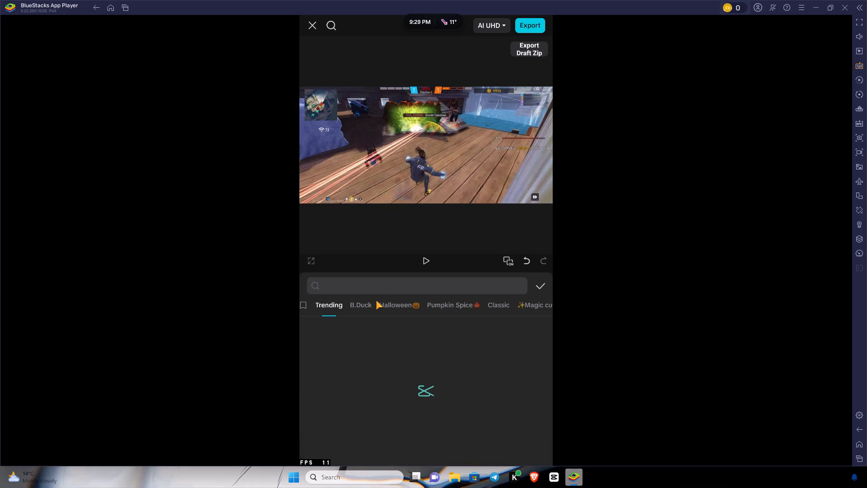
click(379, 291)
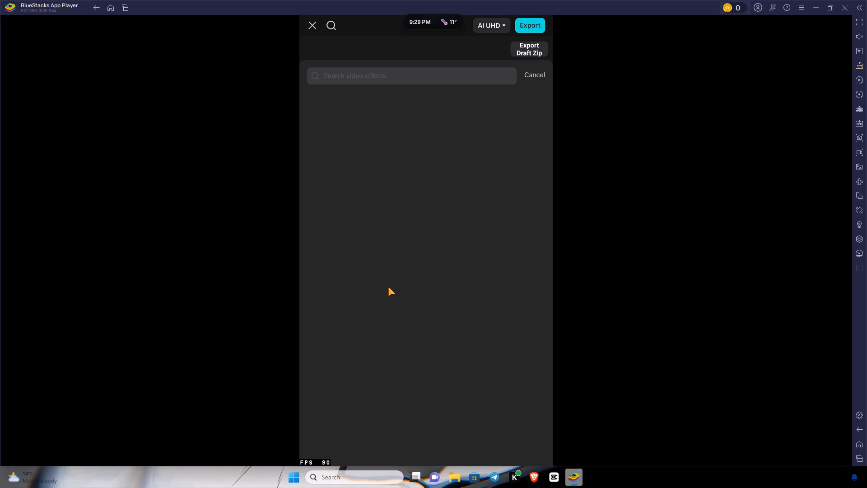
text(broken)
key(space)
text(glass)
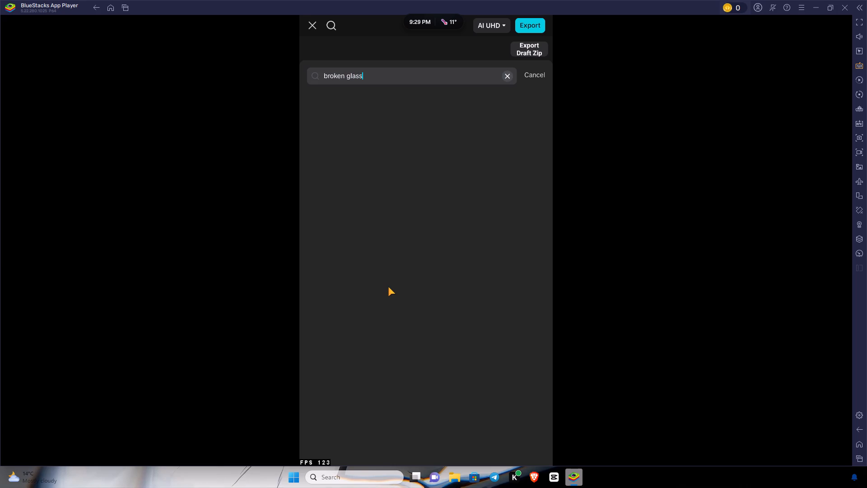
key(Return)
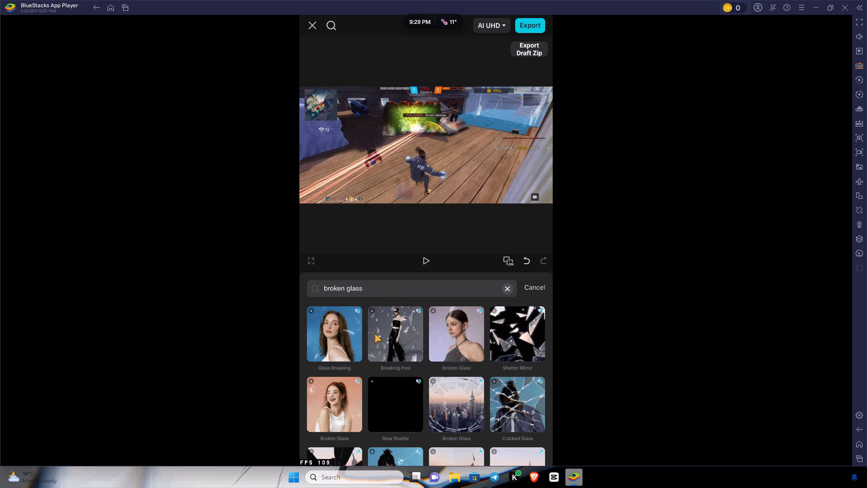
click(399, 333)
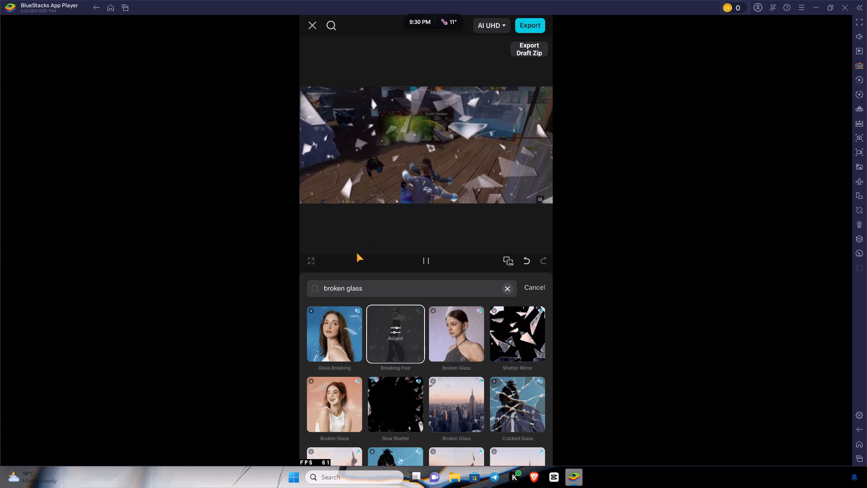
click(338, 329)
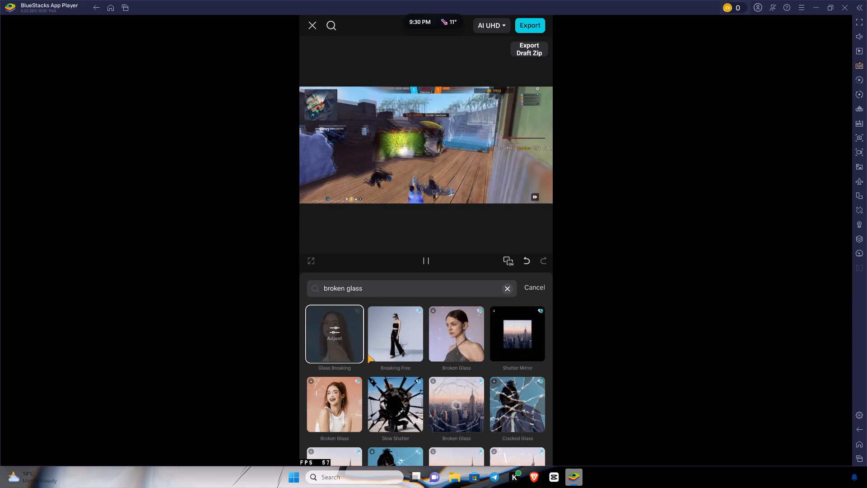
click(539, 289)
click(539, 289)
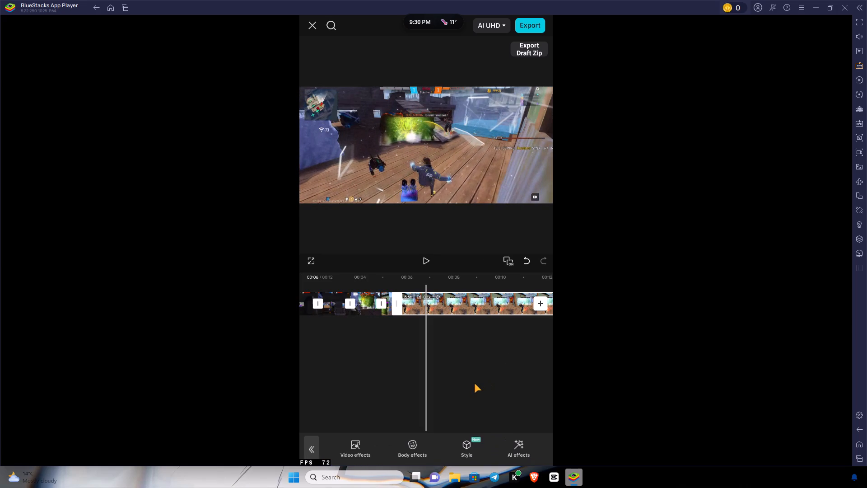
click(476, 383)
Play the transition into the slowed final segment to review the Glass Breaking effect.
drag(429, 364, 447, 350)
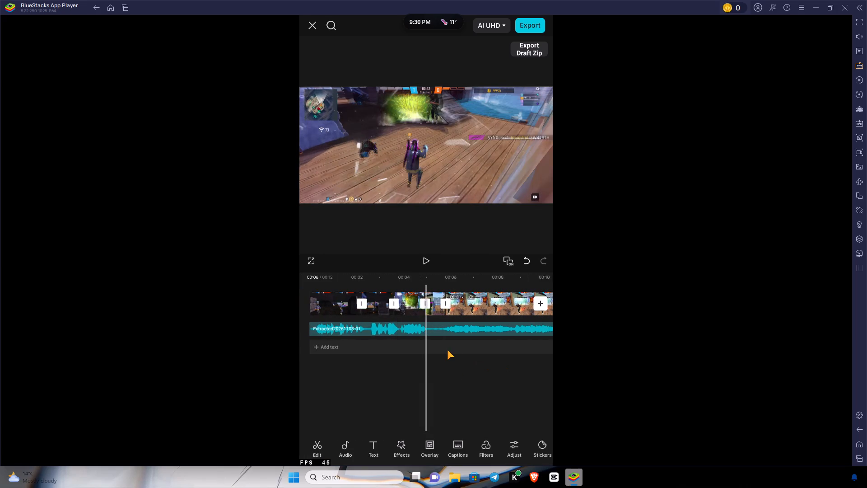
drag(447, 350, 464, 353)
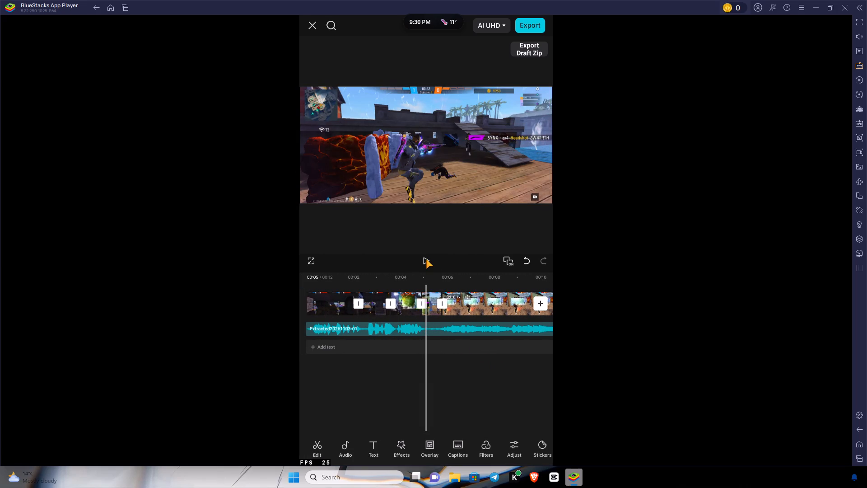
click(426, 259)
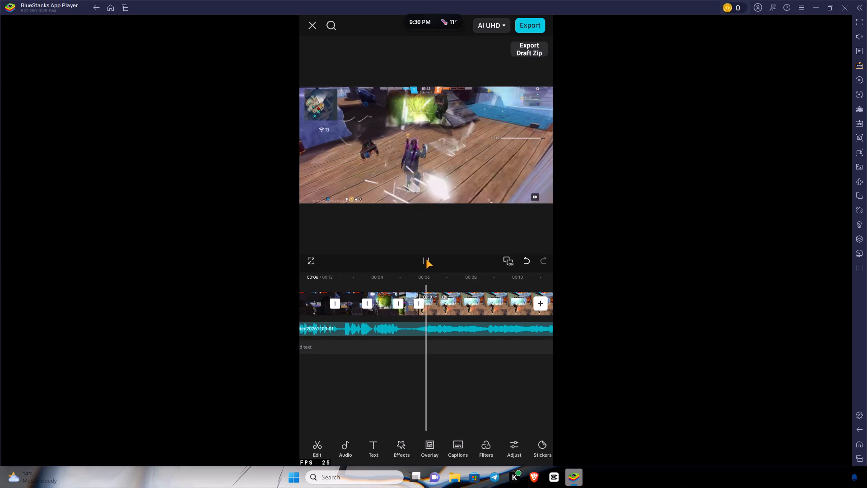
click(426, 259)
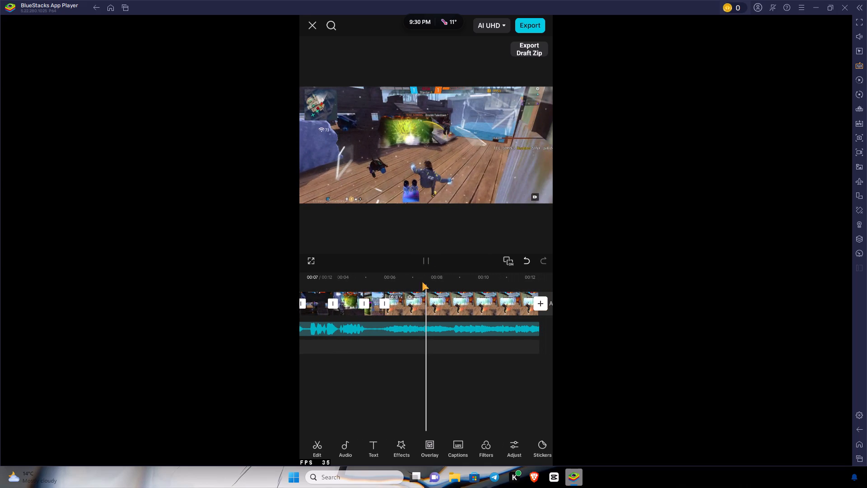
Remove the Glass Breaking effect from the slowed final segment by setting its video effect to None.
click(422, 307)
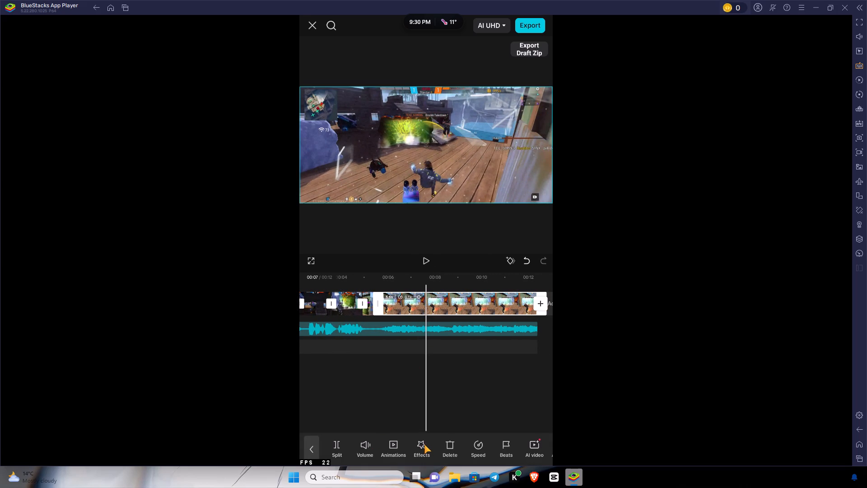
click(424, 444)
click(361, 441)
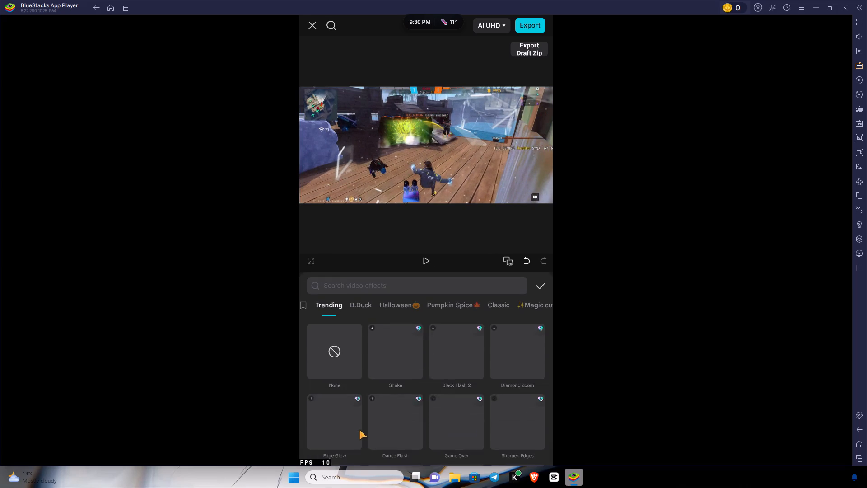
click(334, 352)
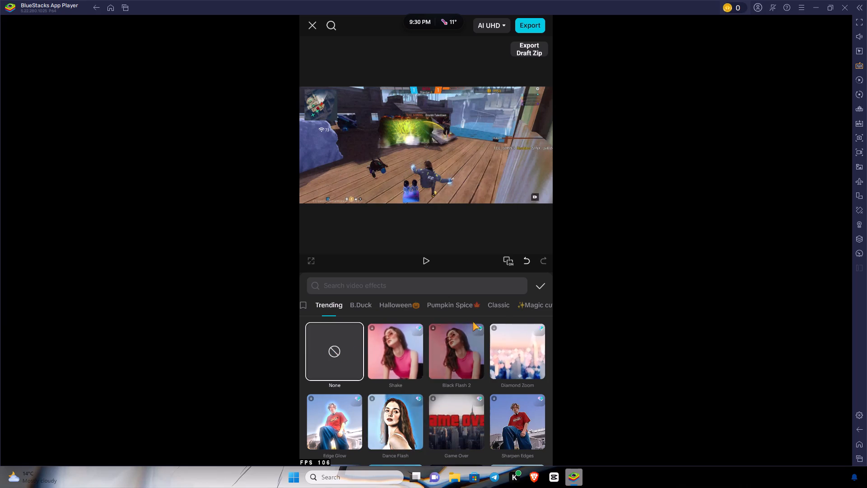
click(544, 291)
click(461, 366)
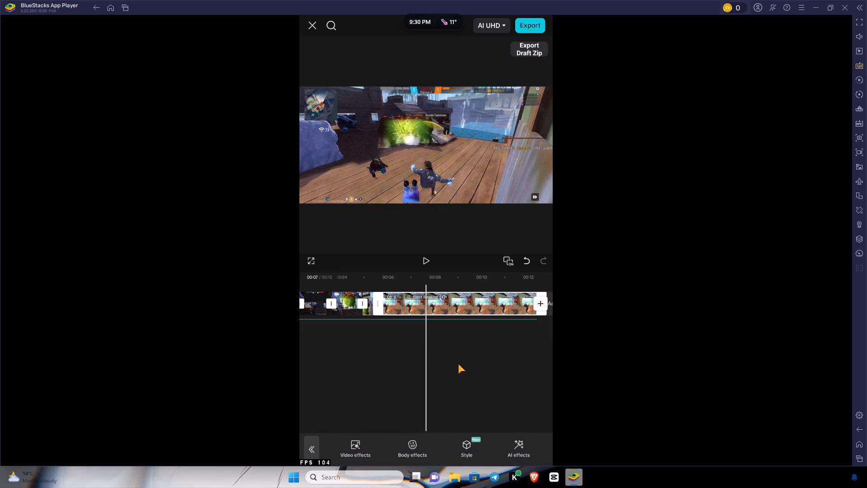
Add Glass Breaking from the "broken glass" results as a separate effect layer near the start of the slowed final segment, at about 6 seconds.
drag(433, 376, 471, 371)
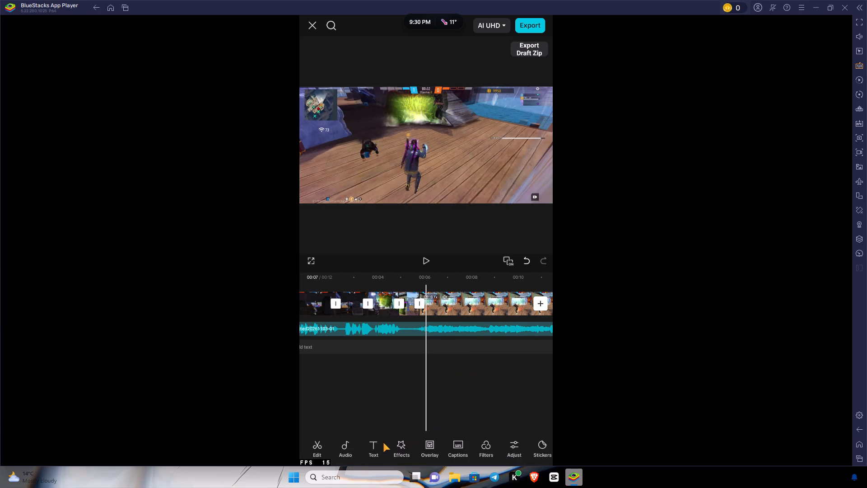
click(392, 442)
click(364, 449)
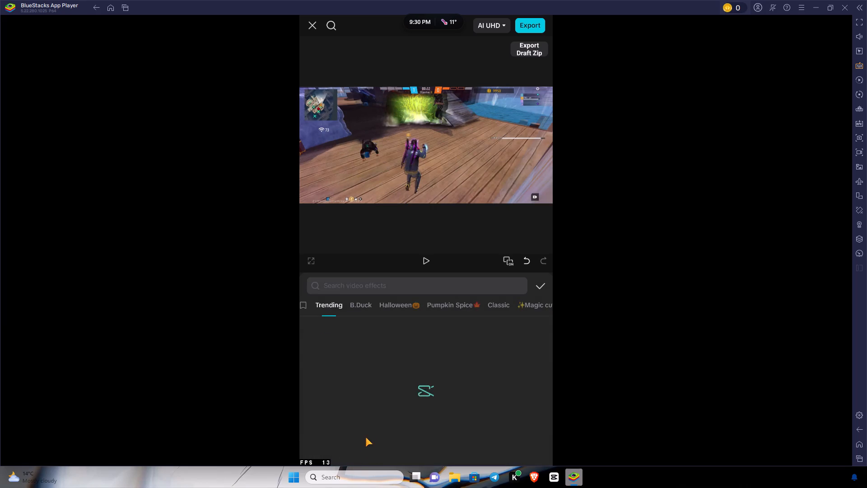
click(388, 287)
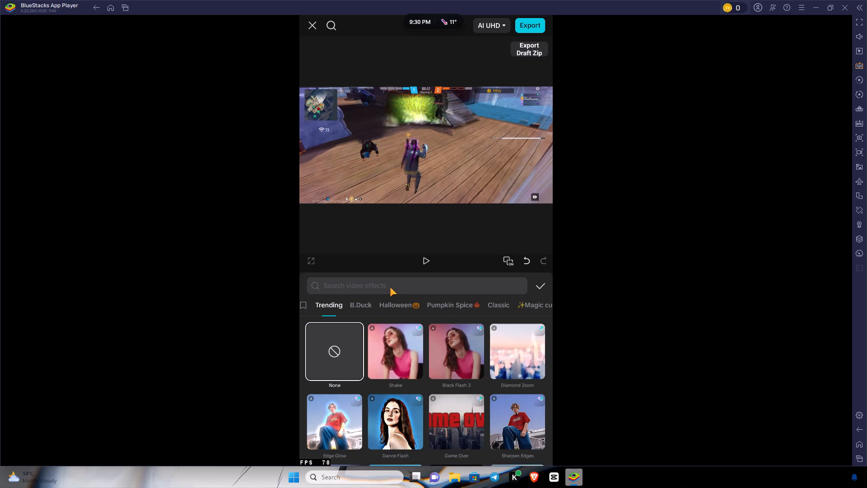
click(338, 121)
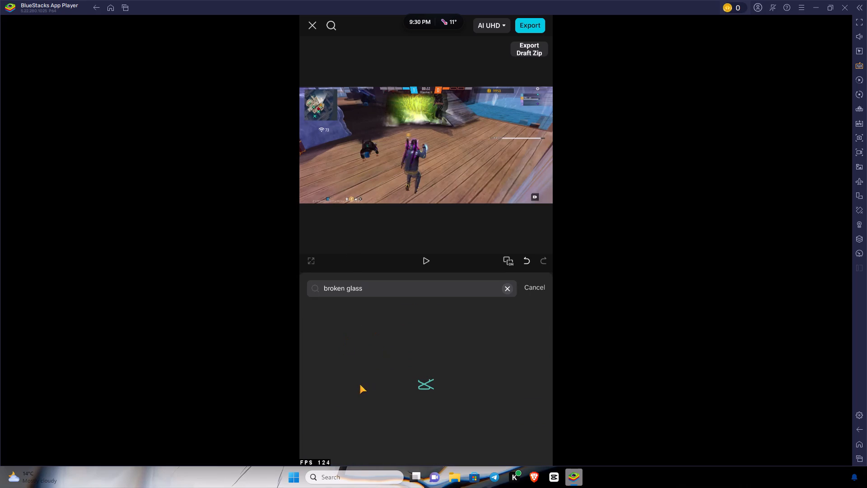
double_click(350, 345)
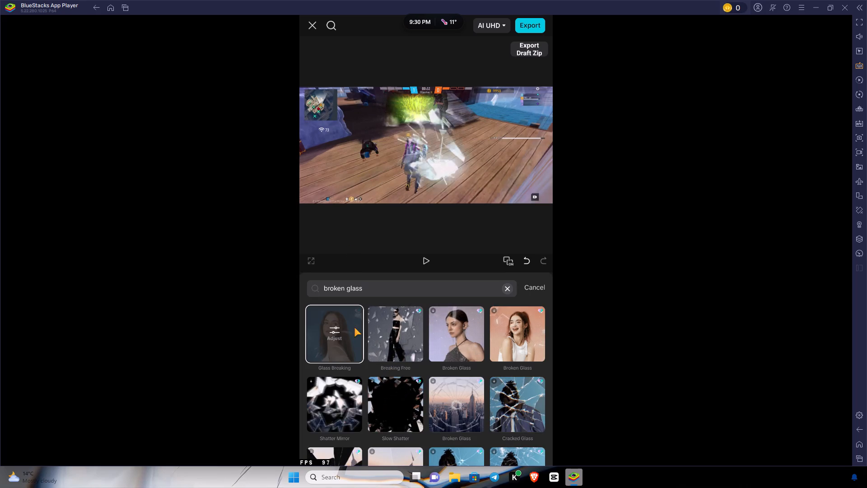
click(540, 286)
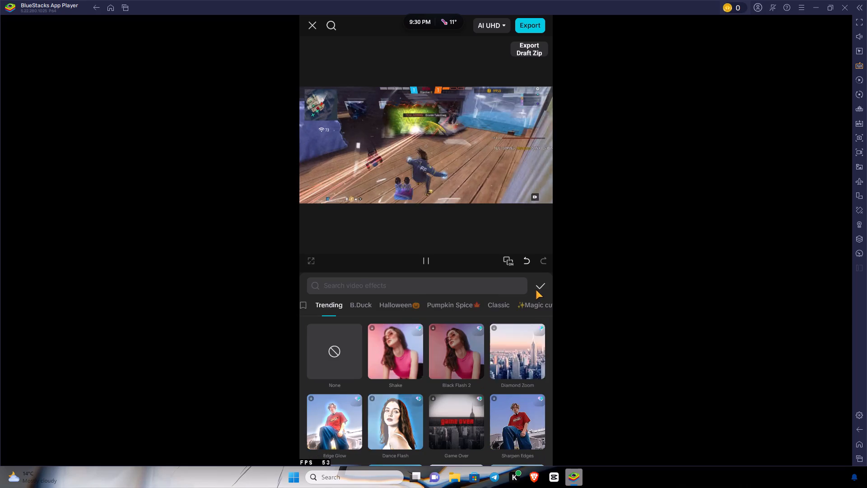
click(537, 289)
Shift the Glass Breaking effect layer slightly earlier to line up with the start of the slowed final segment.
drag(396, 391, 418, 388)
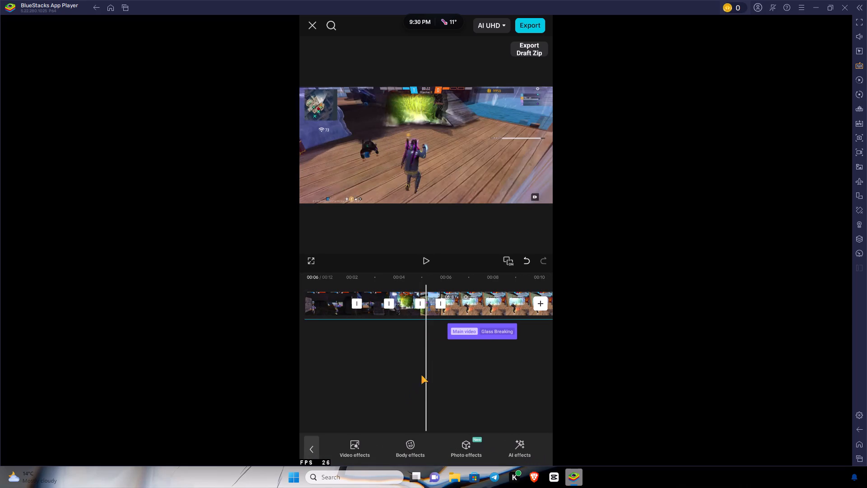
drag(473, 332, 466, 331)
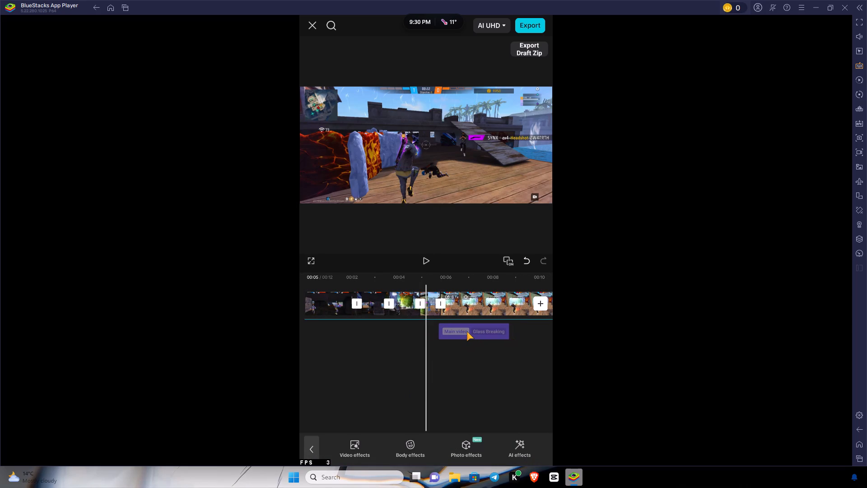
Nudge the Glass Breaking layer against the start of the slowed final segment and play across the cut.
drag(466, 331, 463, 331)
click(463, 347)
drag(452, 327, 458, 329)
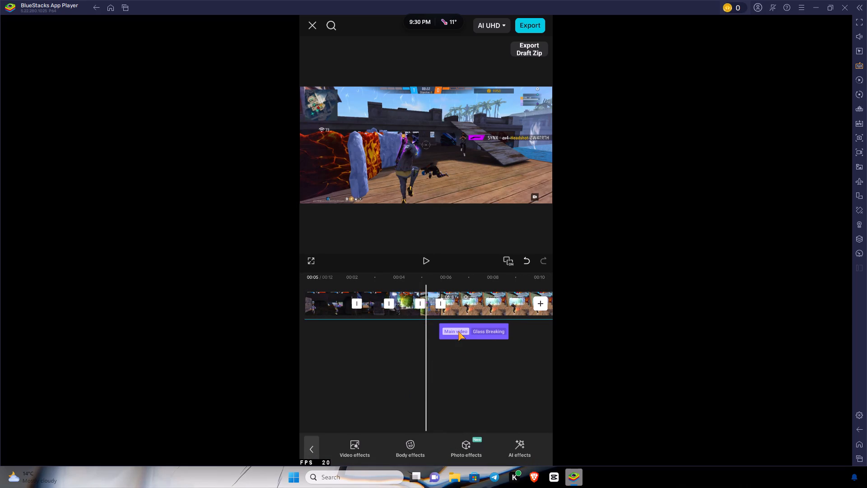
click(458, 331)
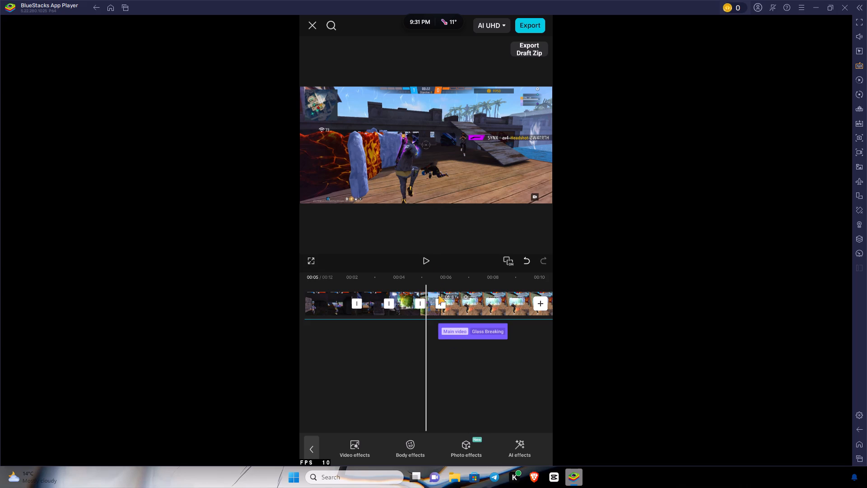
click(425, 260)
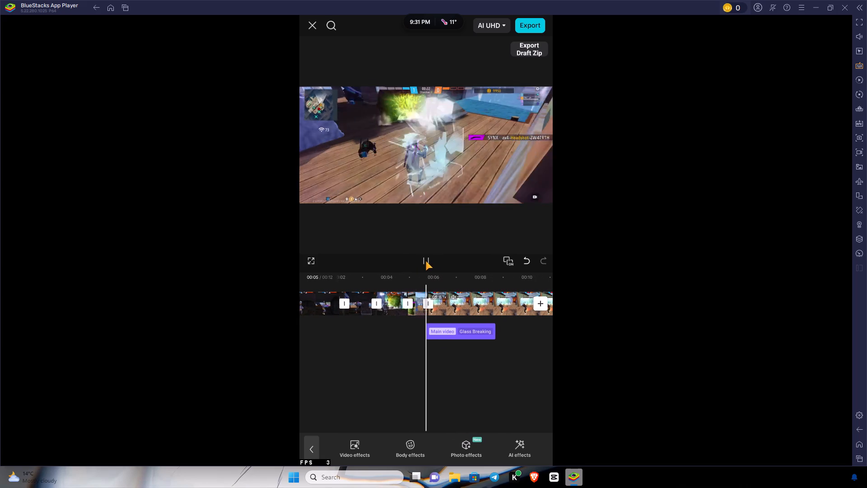
click(425, 260)
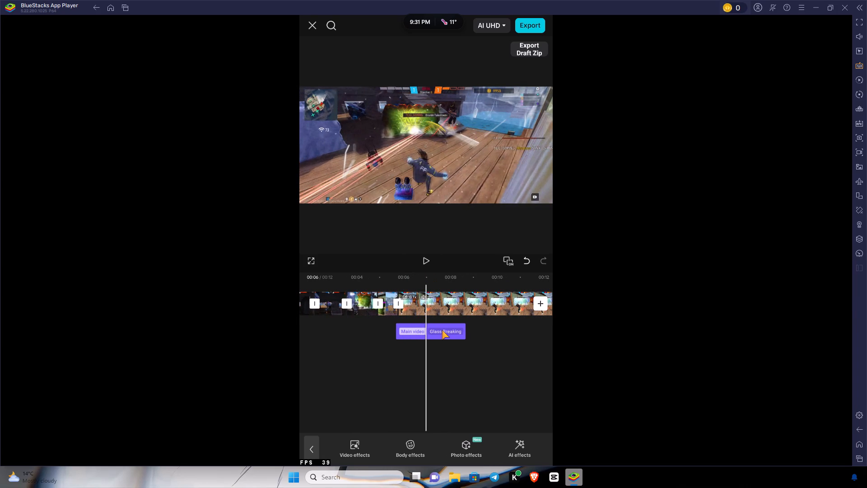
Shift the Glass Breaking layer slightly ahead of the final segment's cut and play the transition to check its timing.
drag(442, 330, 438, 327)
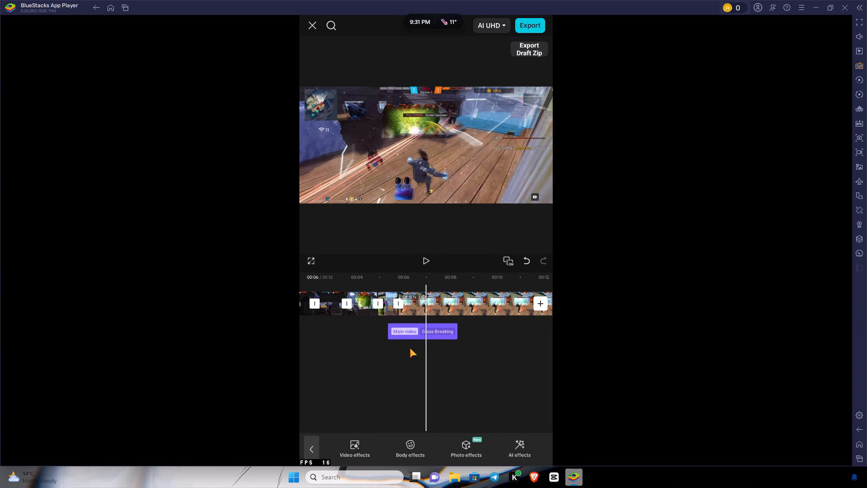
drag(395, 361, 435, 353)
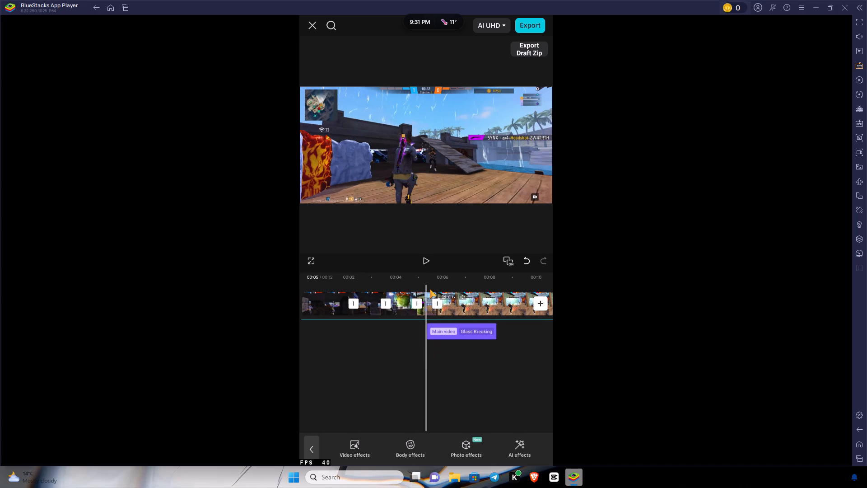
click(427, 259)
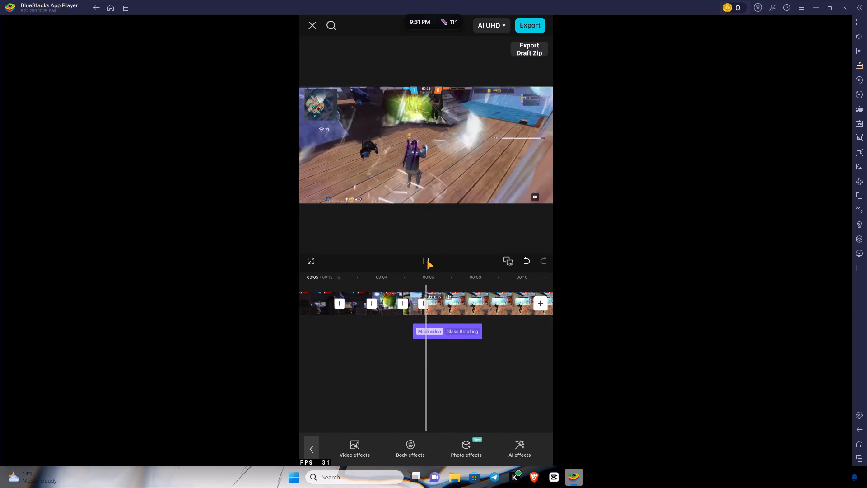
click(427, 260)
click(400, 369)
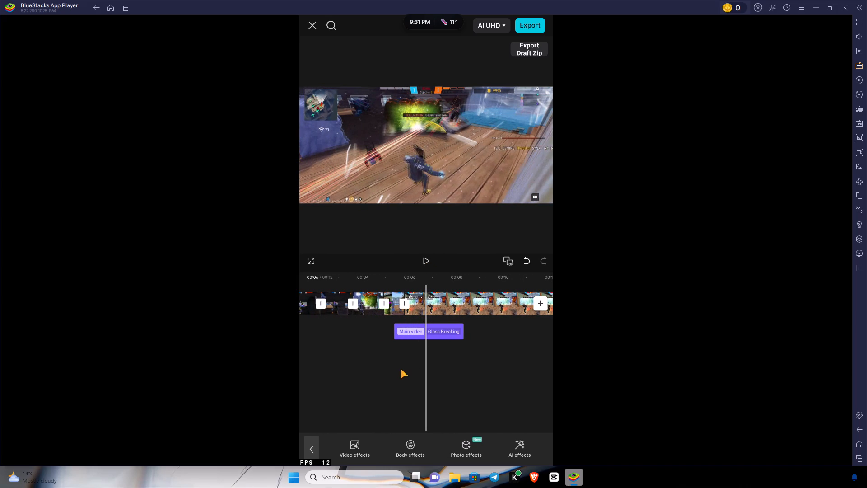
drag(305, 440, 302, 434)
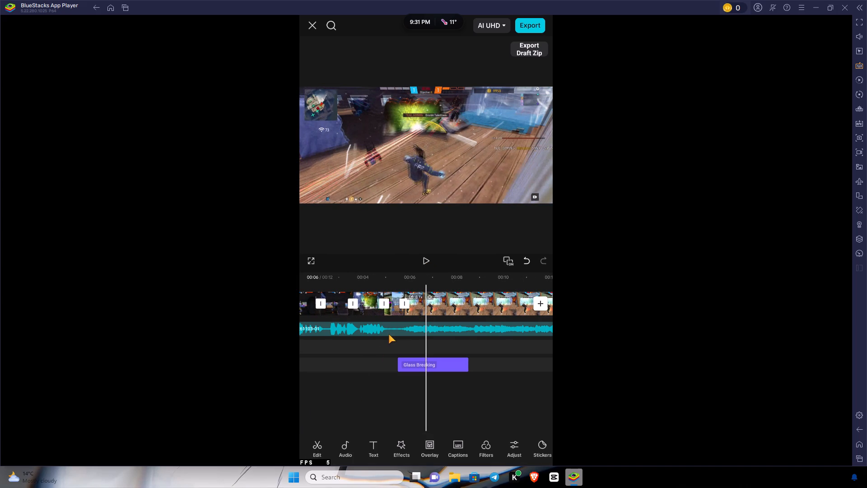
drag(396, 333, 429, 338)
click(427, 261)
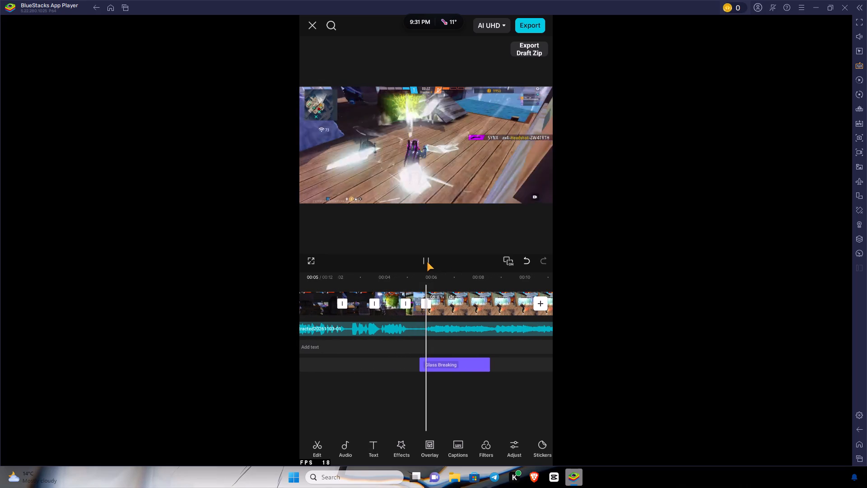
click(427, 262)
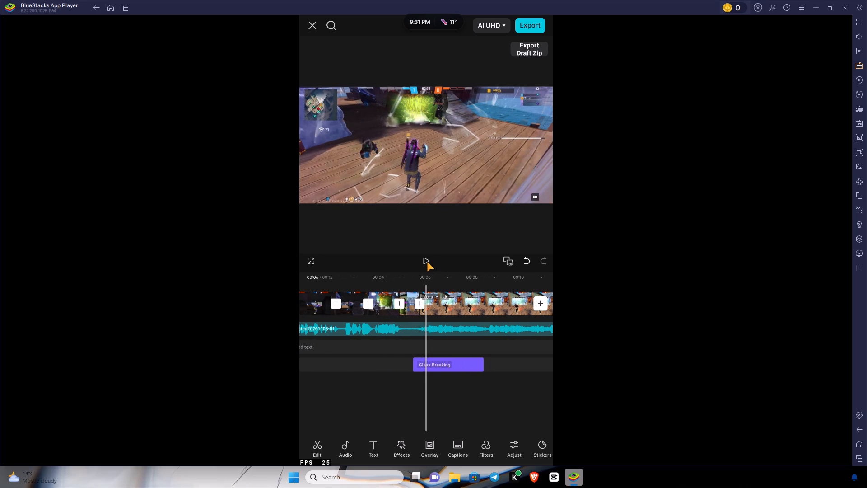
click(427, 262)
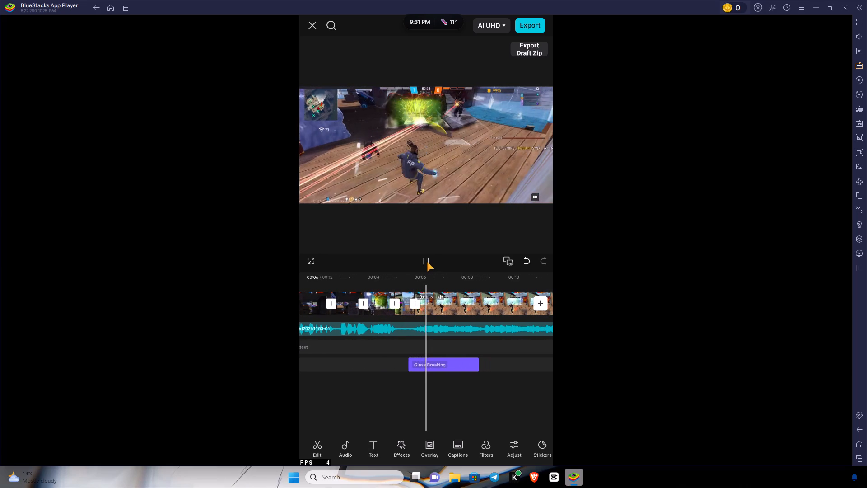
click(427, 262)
Move the Glass Breaking layer slightly later so it starts exactly at the cut into the slowed final segment.
click(426, 363)
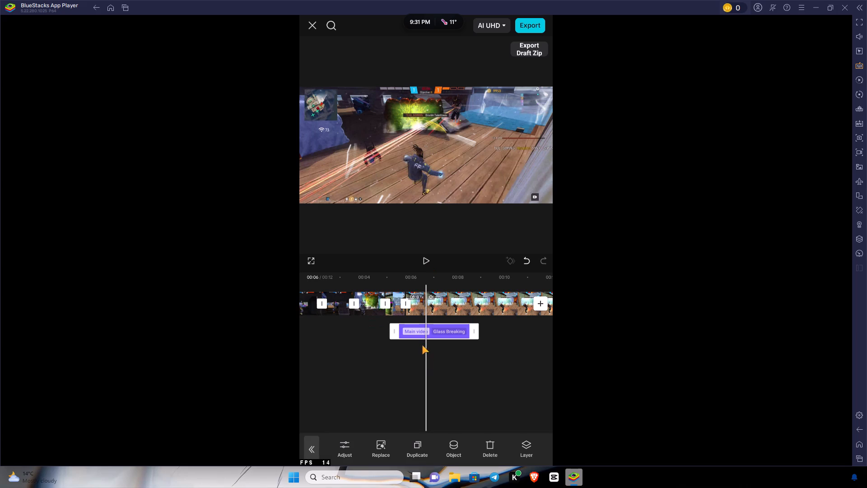
drag(418, 328, 420, 325)
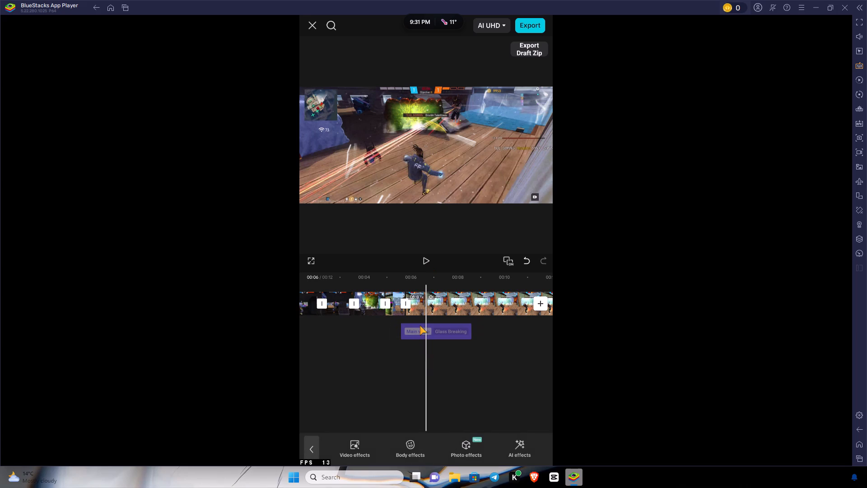
drag(420, 325, 422, 323)
click(408, 357)
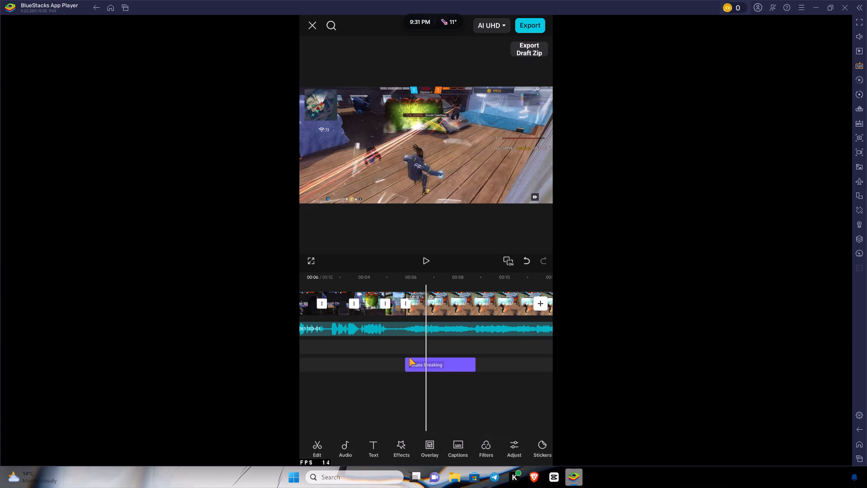
Play the edit from the beginning and replay the cut into the slowed segment to review the Glass Breaking timing.
drag(409, 357, 584, 352)
click(584, 352)
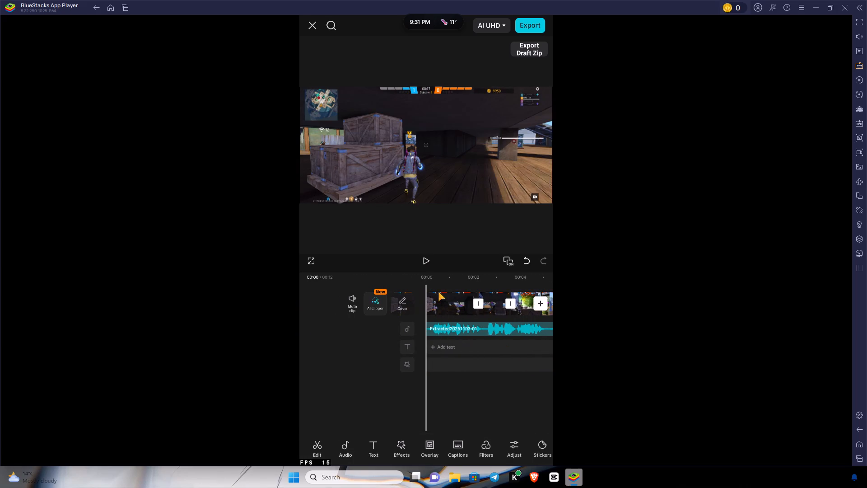
click(425, 263)
click(425, 253)
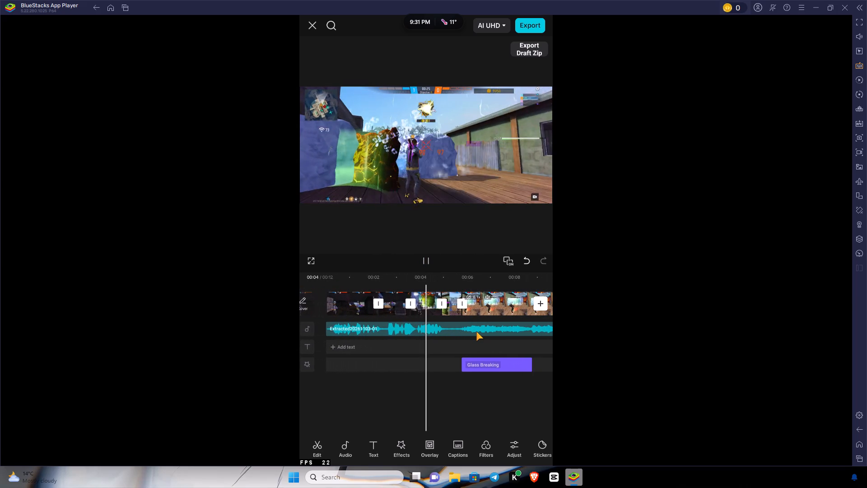
drag(456, 328, 436, 336)
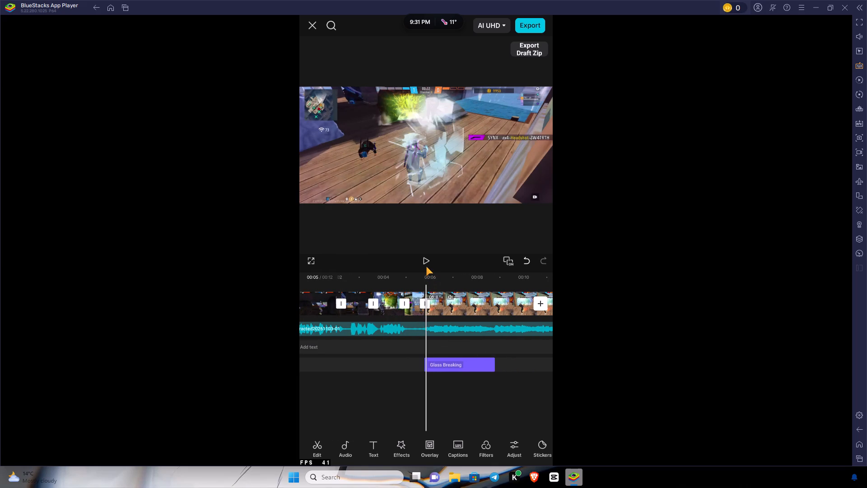
click(426, 266)
drag(434, 318, 436, 318)
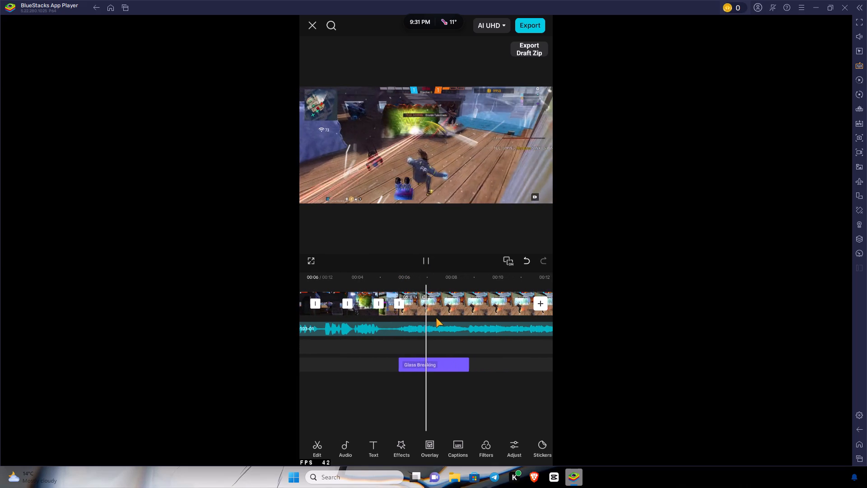
drag(436, 318, 482, 317)
click(424, 261)
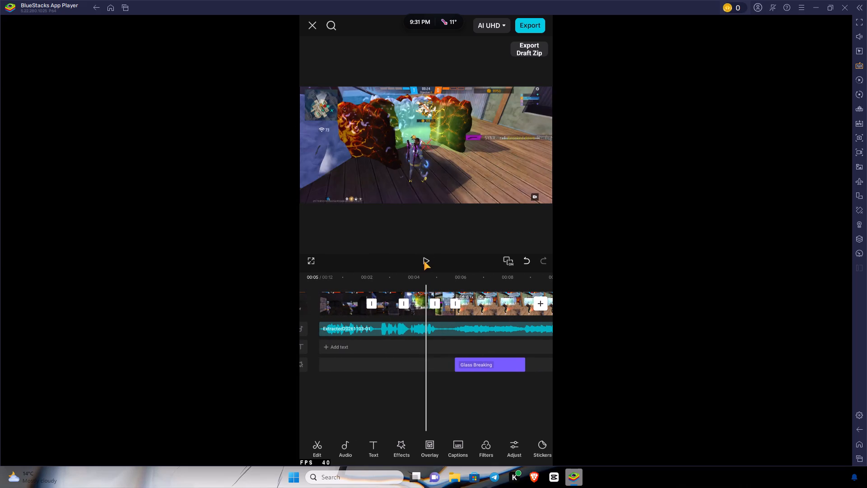
click(424, 260)
click(424, 260)
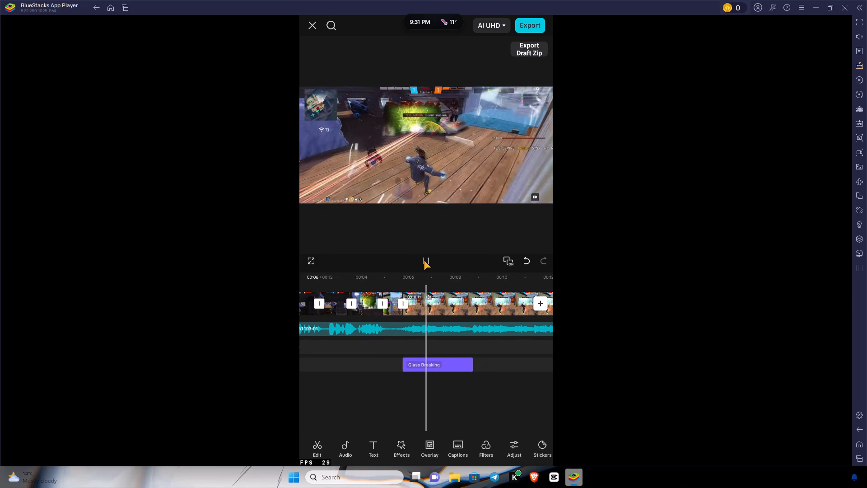
click(424, 260)
Play the slowed final segment from just before its cut through to the end of the video.
drag(432, 312, 500, 316)
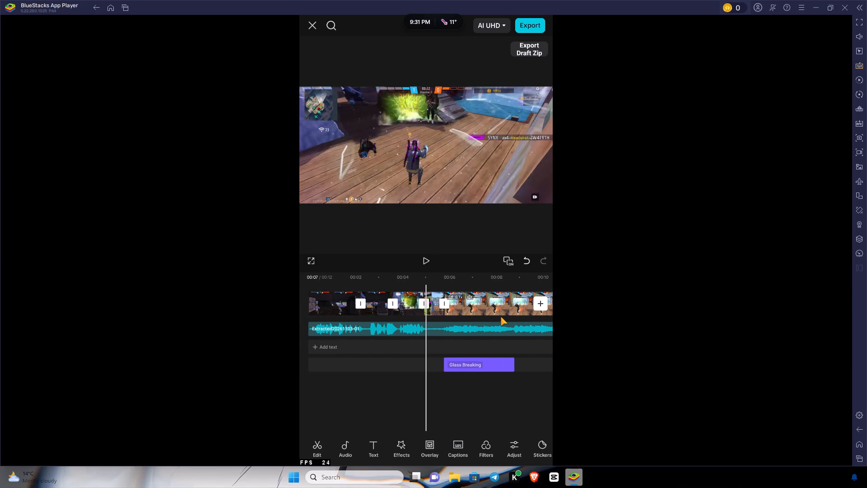
drag(500, 316, 484, 307)
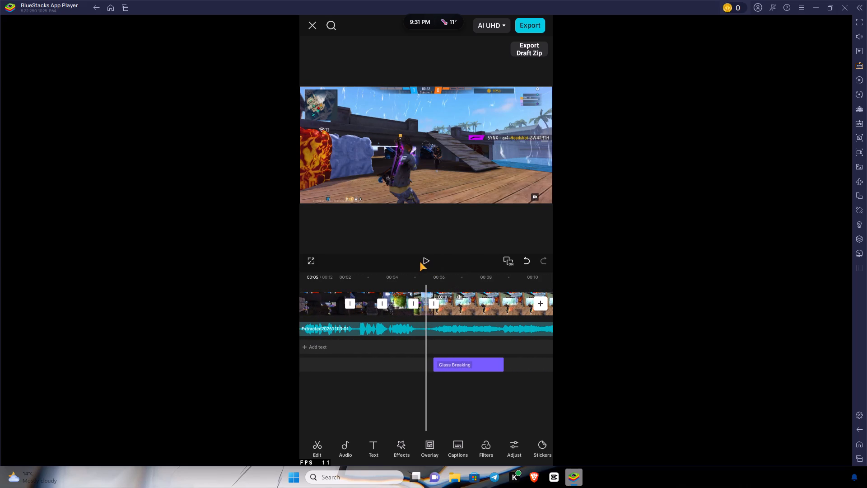
click(420, 262)
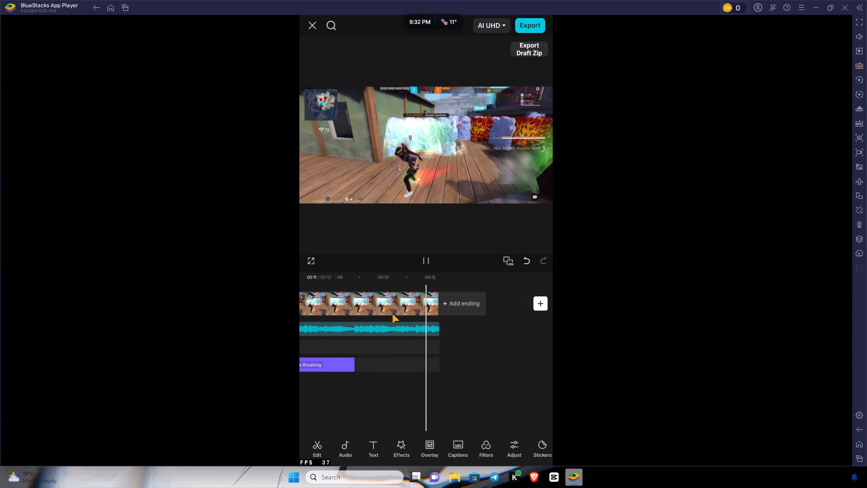
drag(392, 314, 422, 319)
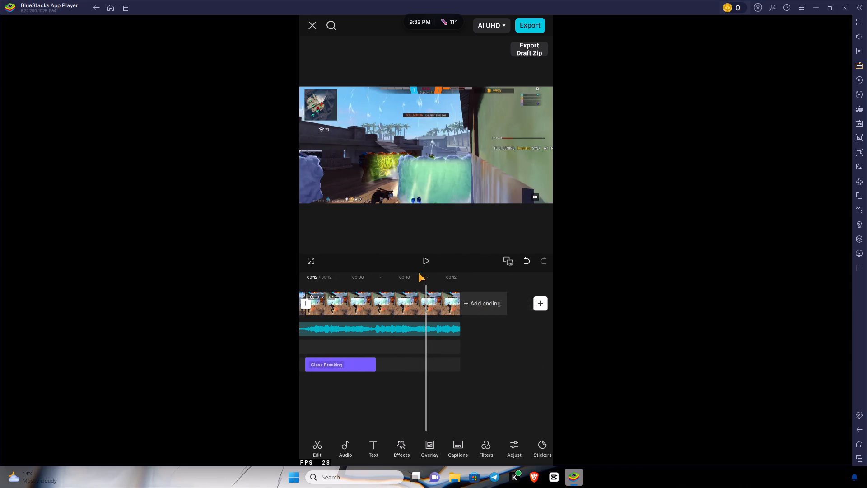
click(422, 263)
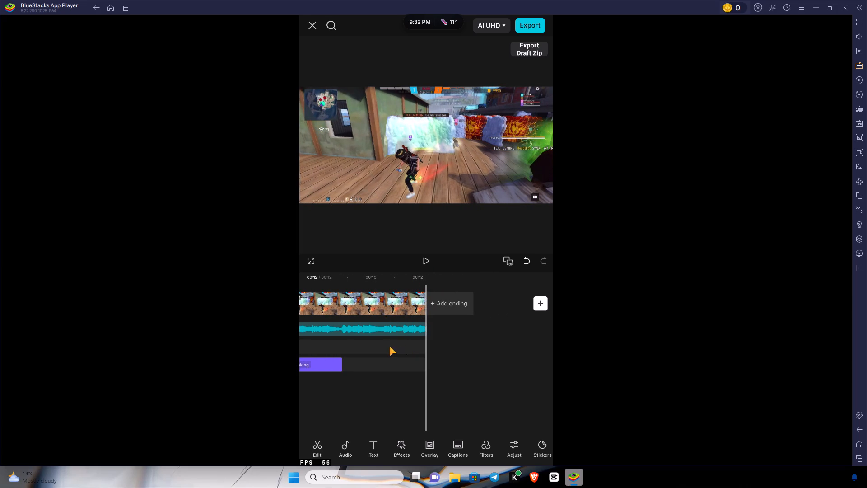
Return to the start of the video and set the project's aspect ratio to 4:3.
drag(391, 398, 590, 405)
drag(399, 386, 444, 396)
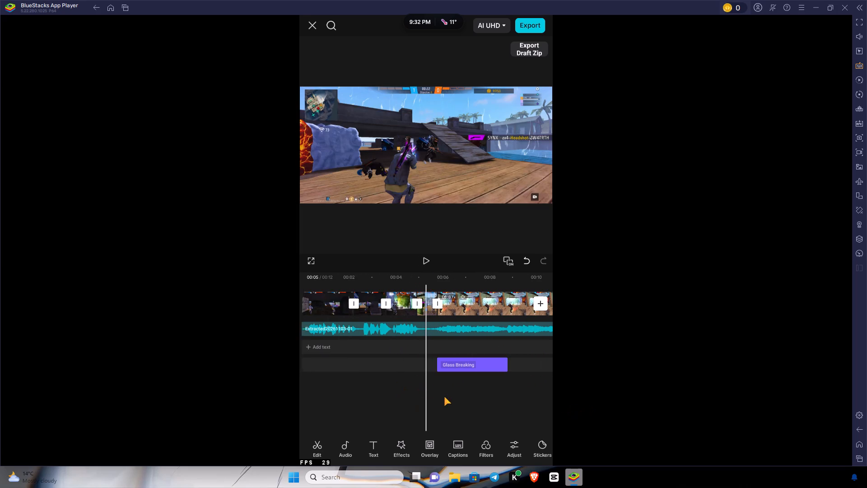
drag(444, 396, 583, 401)
drag(463, 448, 392, 451)
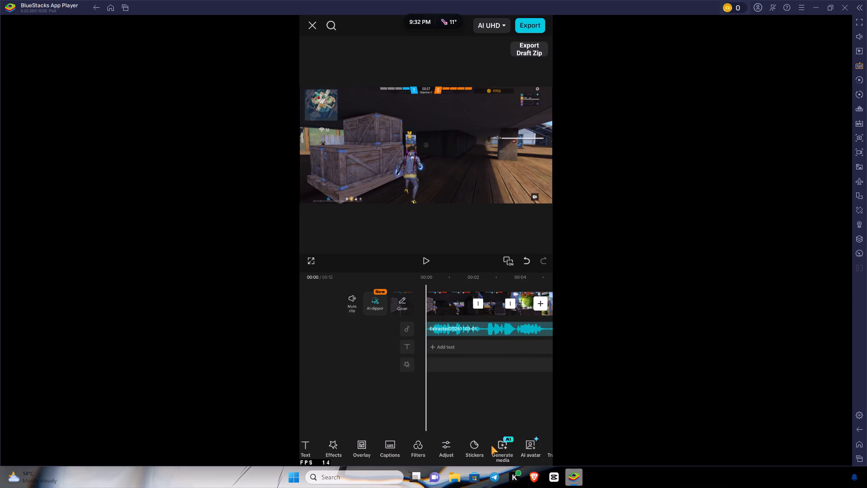
drag(491, 446, 404, 447)
click(493, 448)
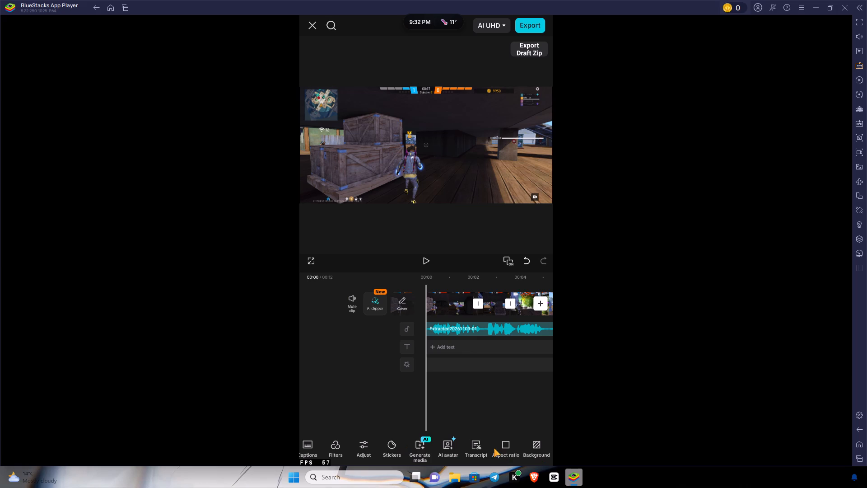
click(421, 419)
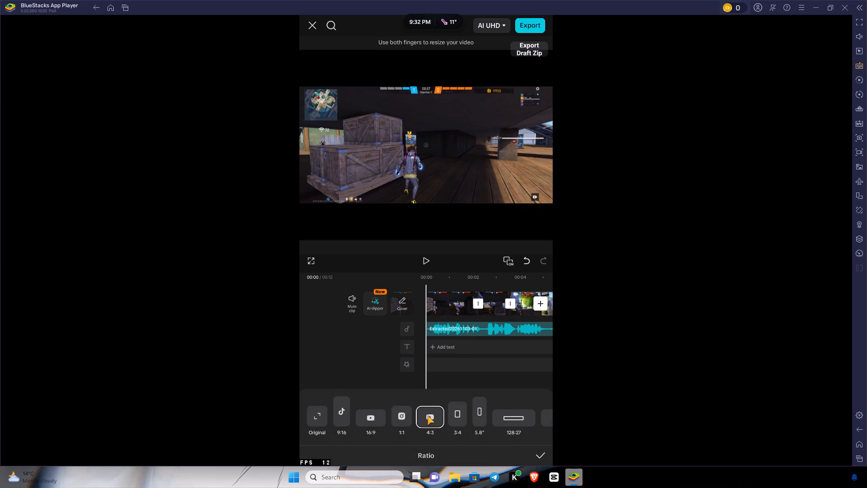
drag(494, 349, 459, 350)
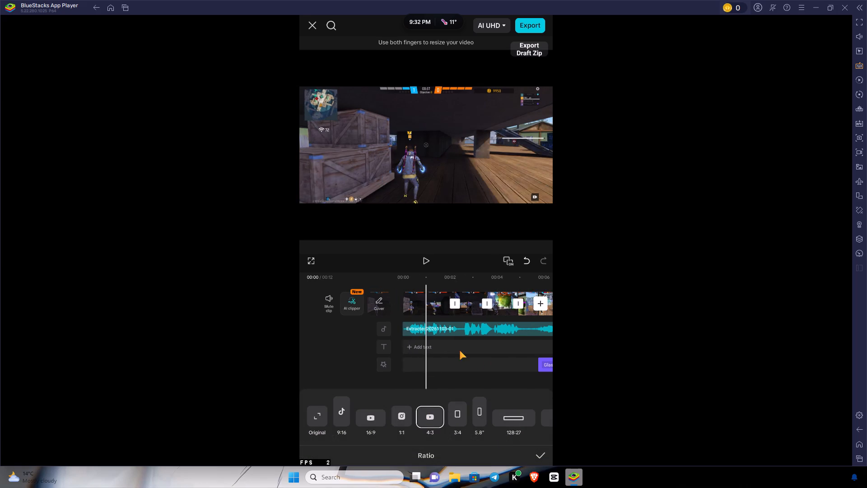
drag(459, 350, 494, 359)
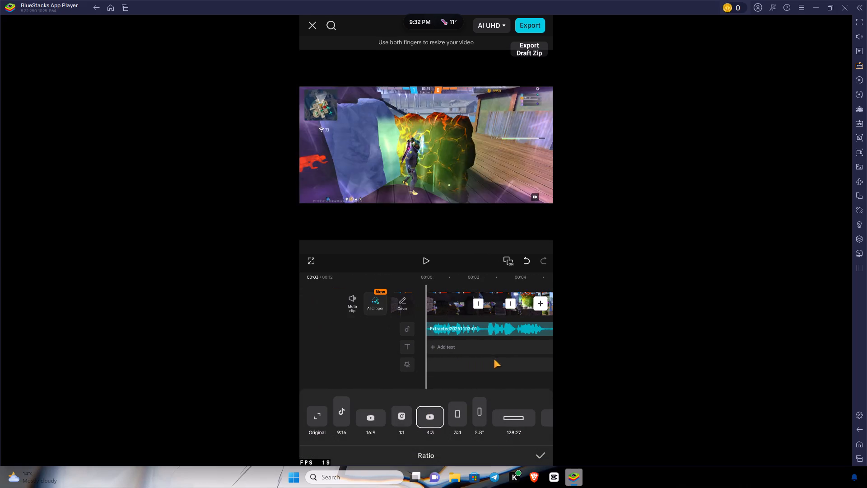
drag(494, 359, 494, 360)
click(541, 456)
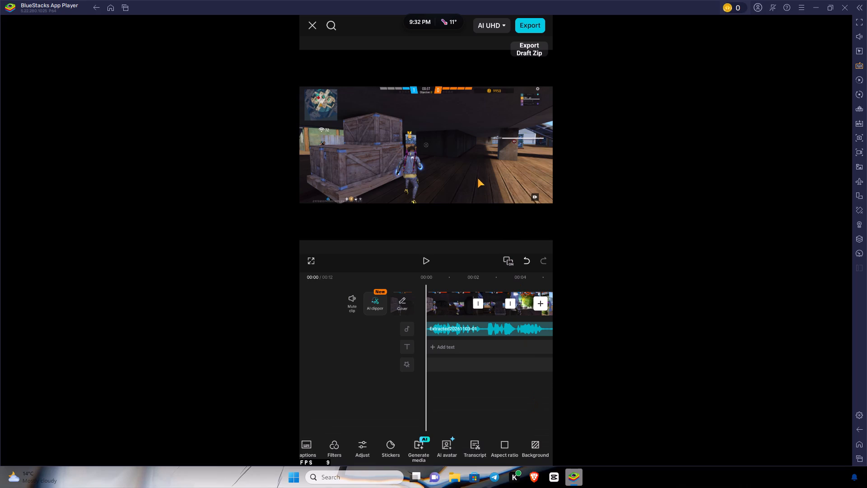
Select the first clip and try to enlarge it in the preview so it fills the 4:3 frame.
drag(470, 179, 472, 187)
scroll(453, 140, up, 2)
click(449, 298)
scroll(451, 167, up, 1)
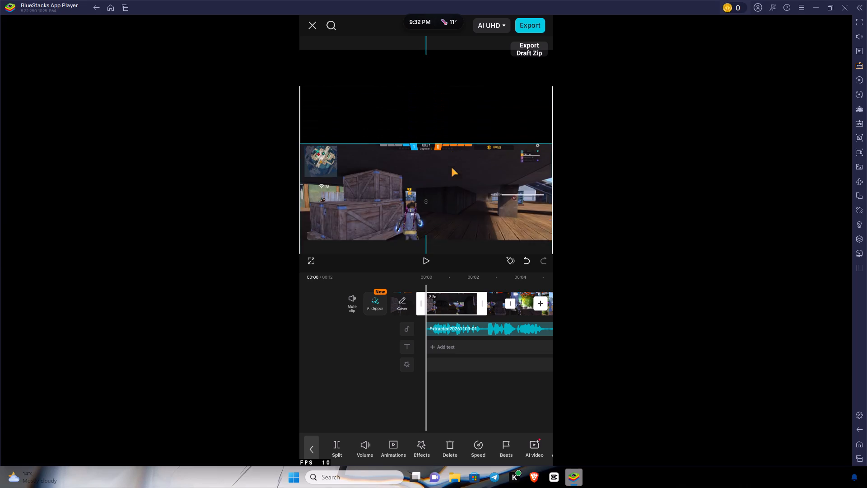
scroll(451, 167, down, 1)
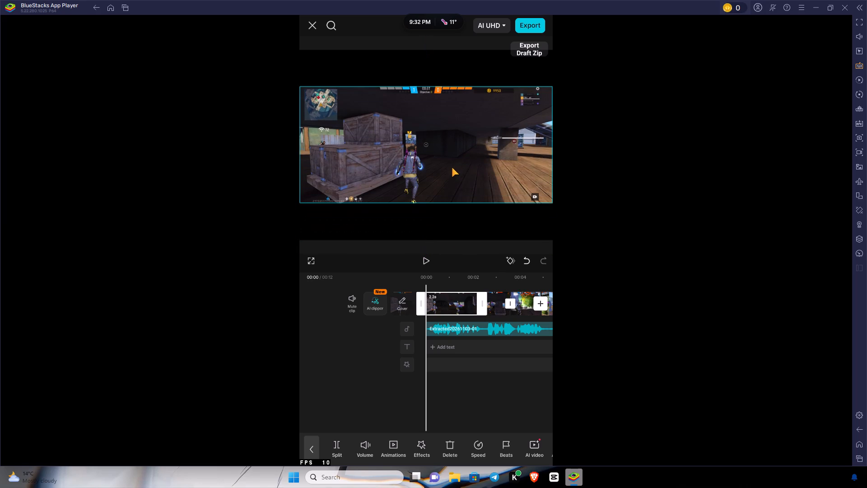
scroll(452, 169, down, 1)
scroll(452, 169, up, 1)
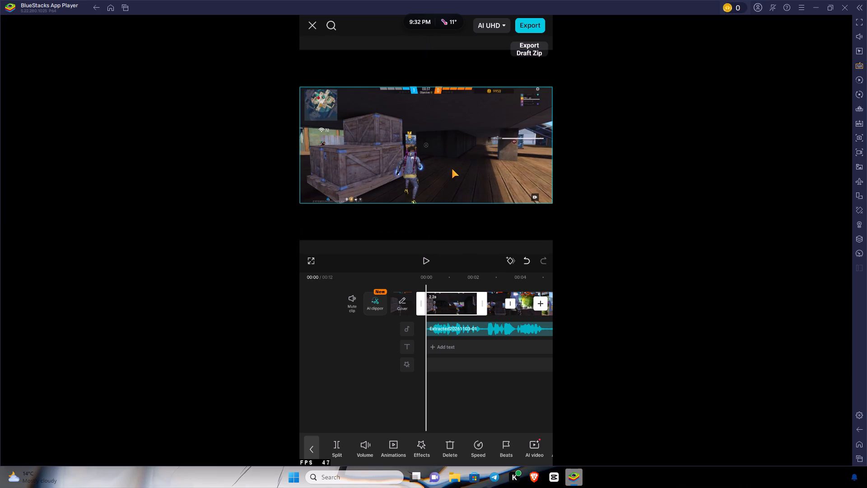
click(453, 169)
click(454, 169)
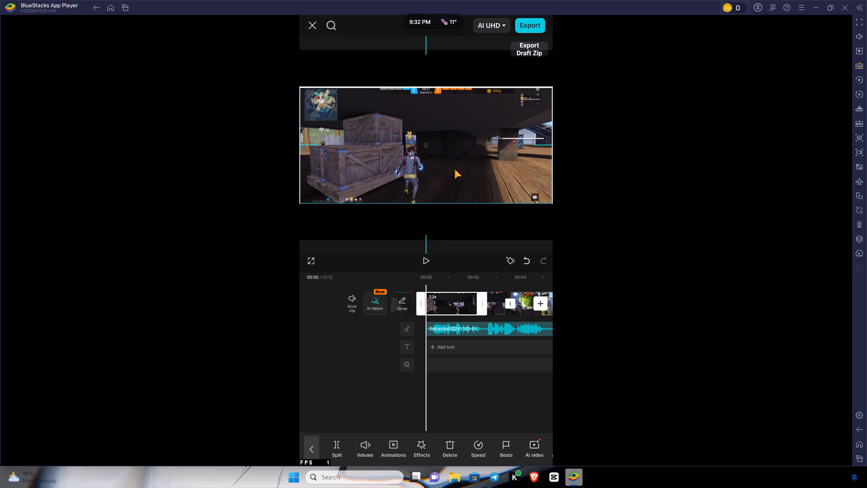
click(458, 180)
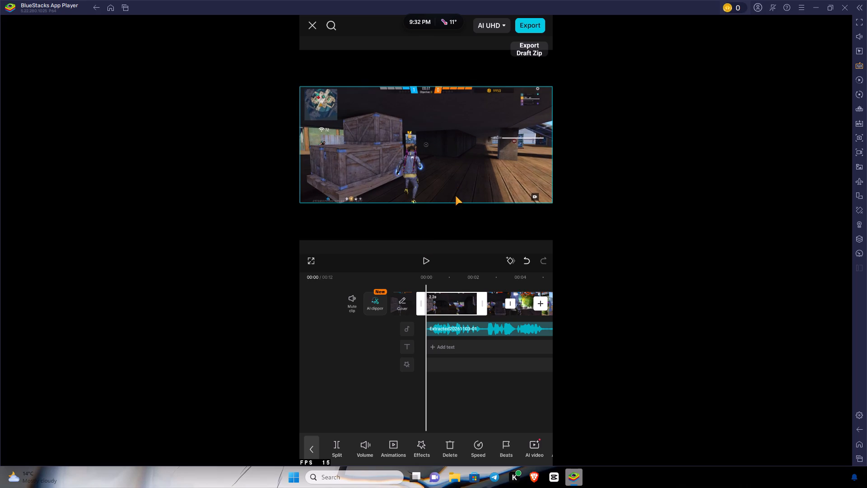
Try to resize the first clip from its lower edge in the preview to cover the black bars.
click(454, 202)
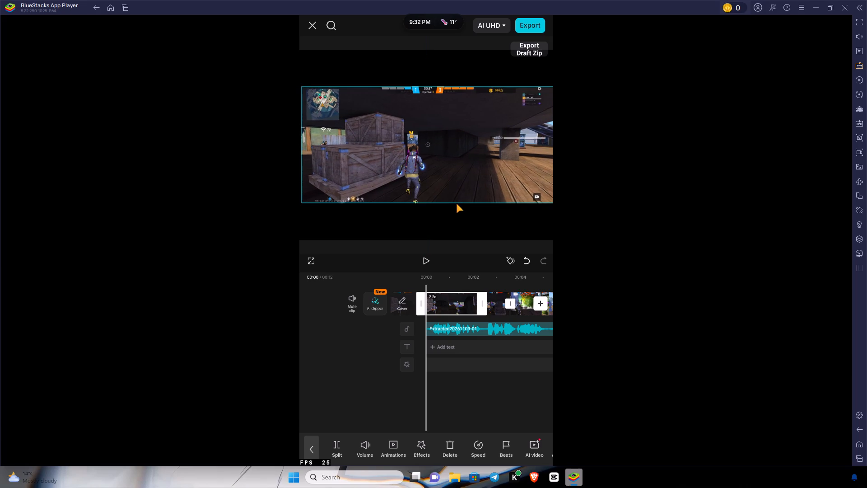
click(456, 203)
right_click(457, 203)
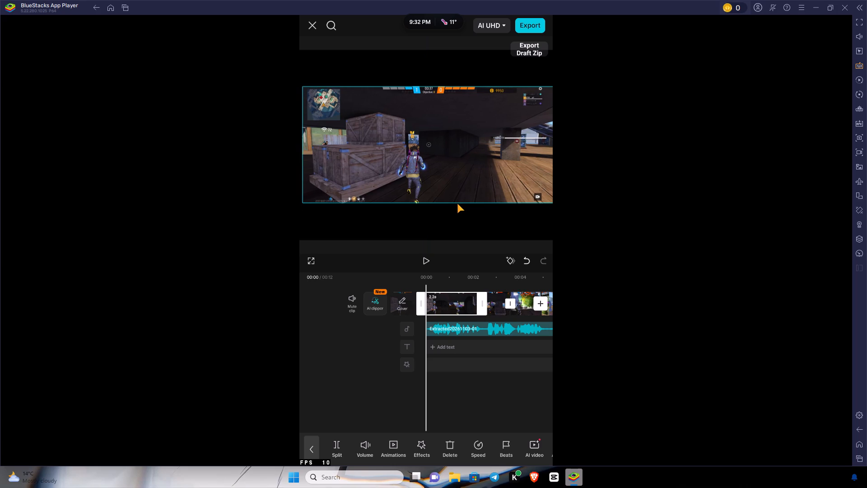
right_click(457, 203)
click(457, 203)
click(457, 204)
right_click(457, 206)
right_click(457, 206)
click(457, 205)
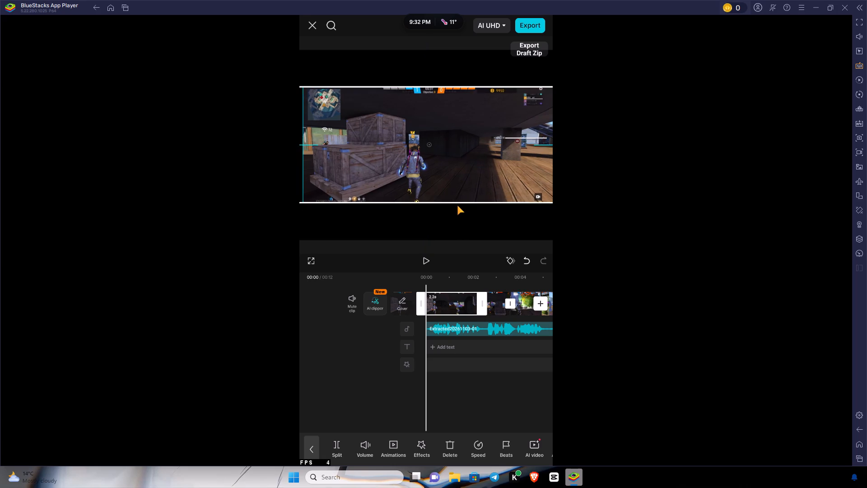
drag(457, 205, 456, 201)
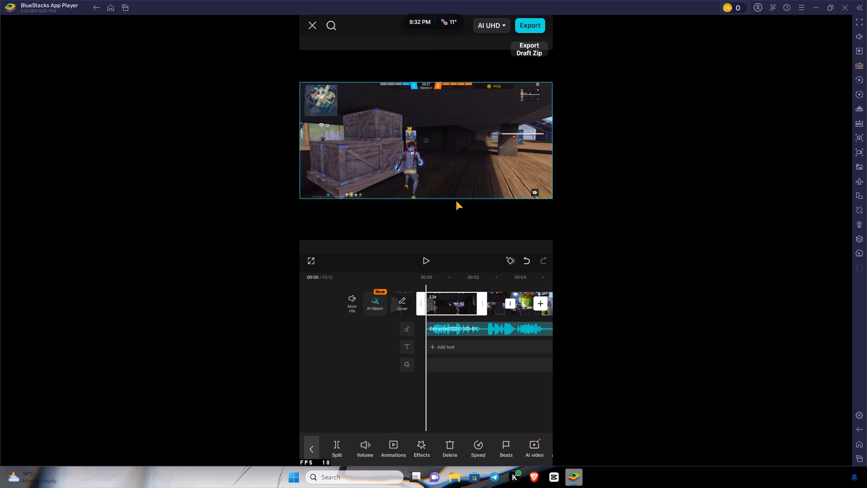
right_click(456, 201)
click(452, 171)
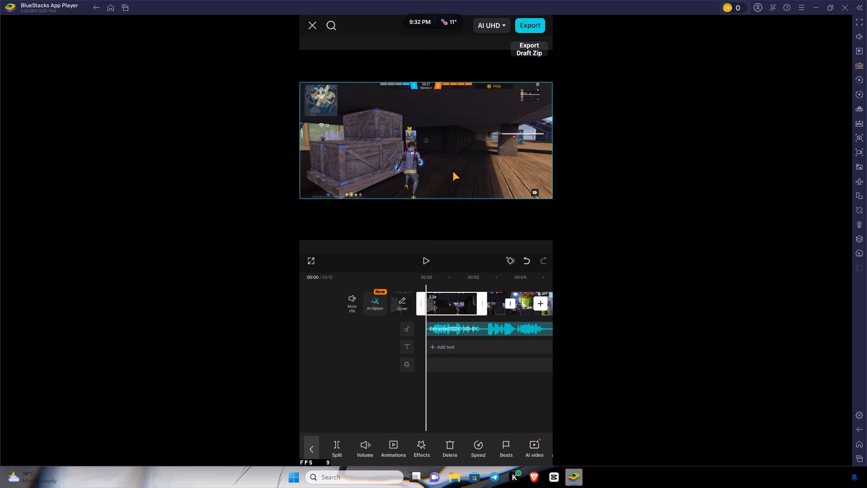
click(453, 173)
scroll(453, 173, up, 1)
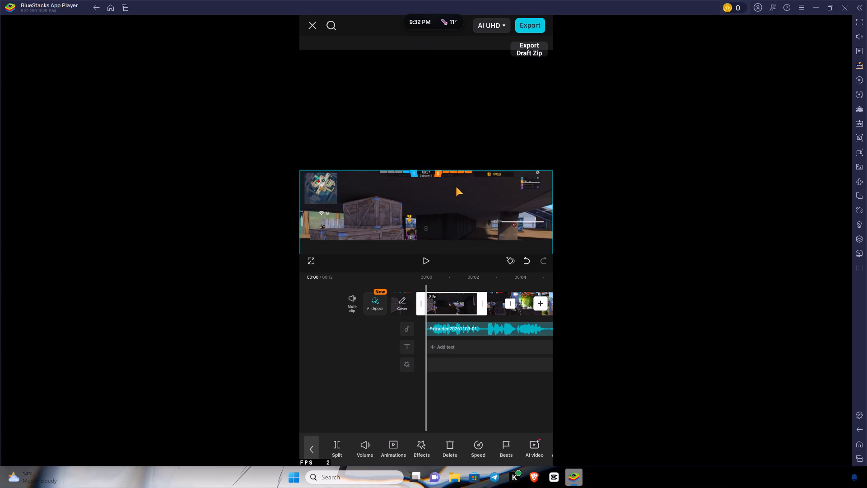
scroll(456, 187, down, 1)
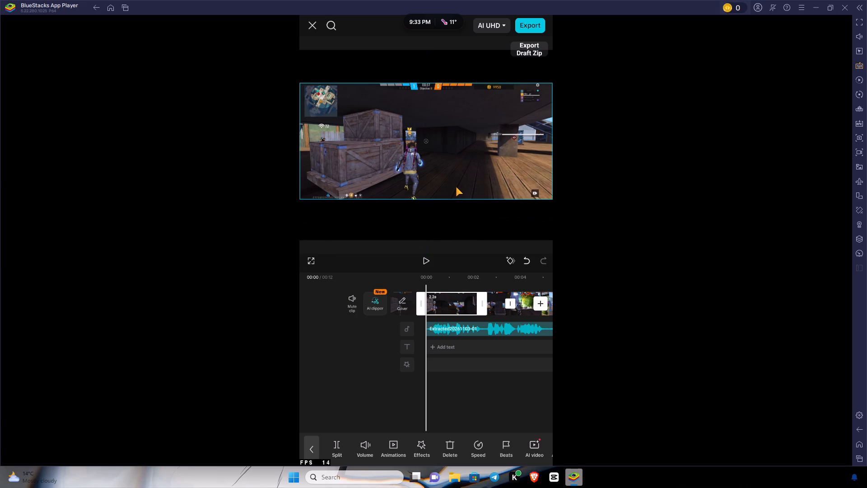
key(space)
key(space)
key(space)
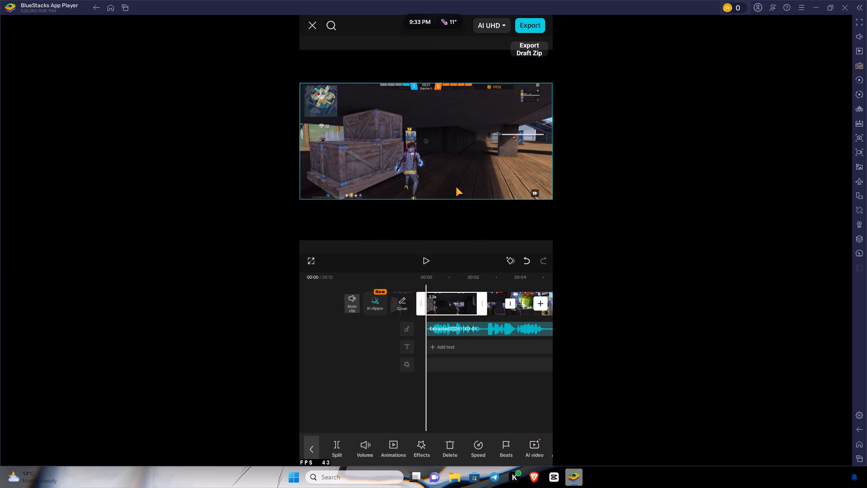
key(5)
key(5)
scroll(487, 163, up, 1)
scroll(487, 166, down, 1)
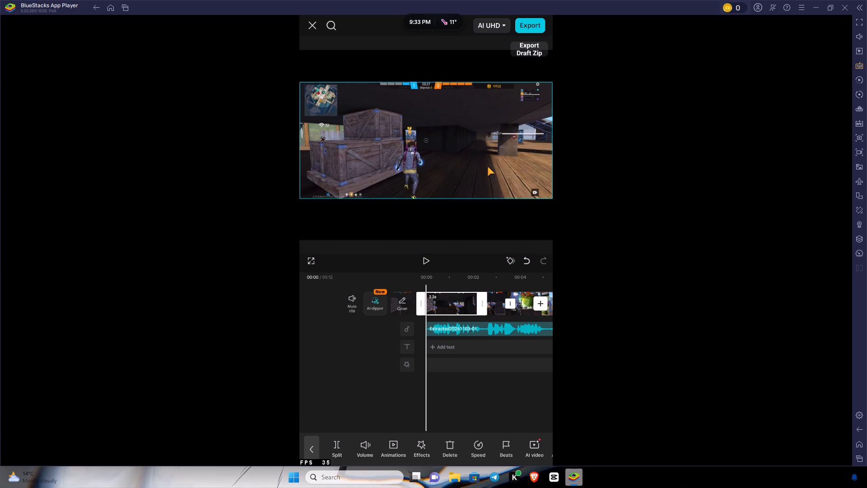
Crop the first clip to a 16:9 aspect ratio and apply the crop.
click(461, 389)
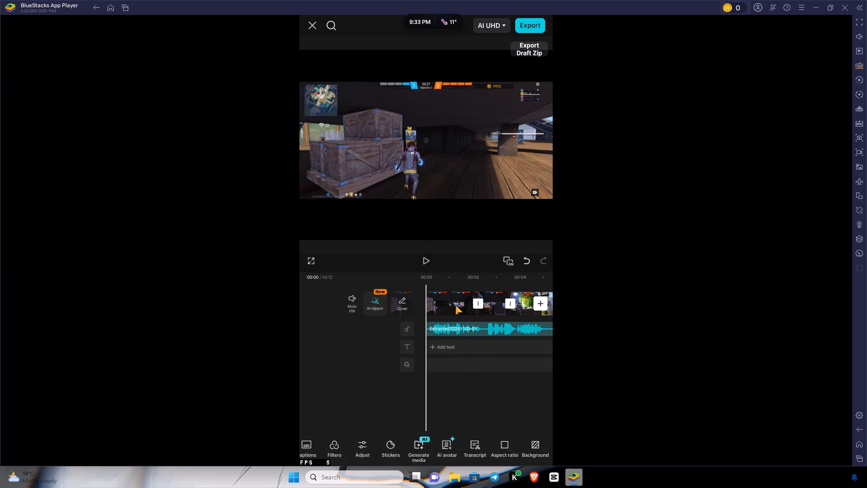
click(455, 305)
drag(509, 448, 370, 438)
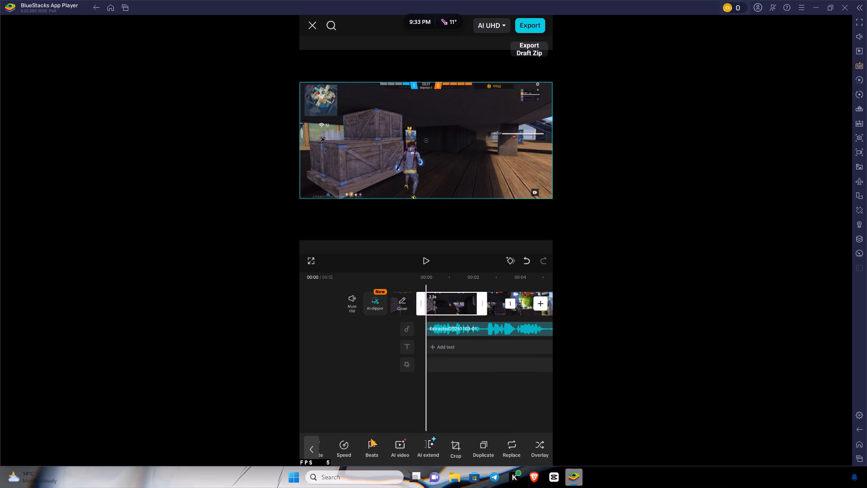
click(450, 449)
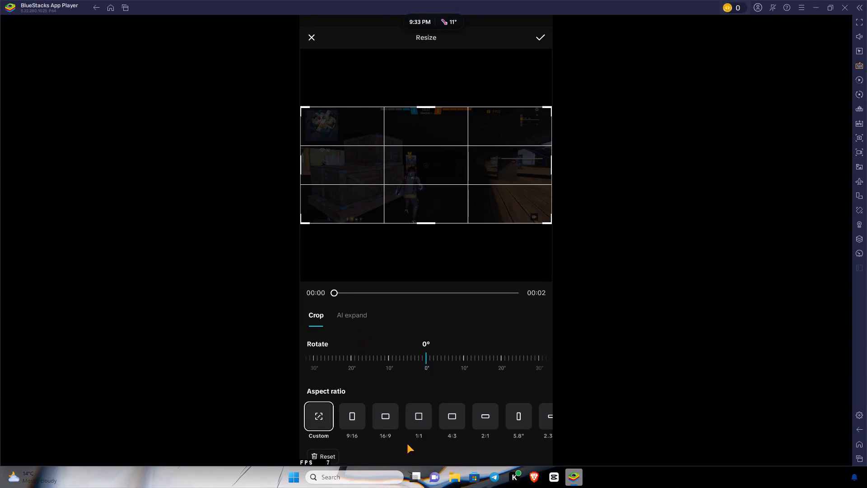
click(395, 421)
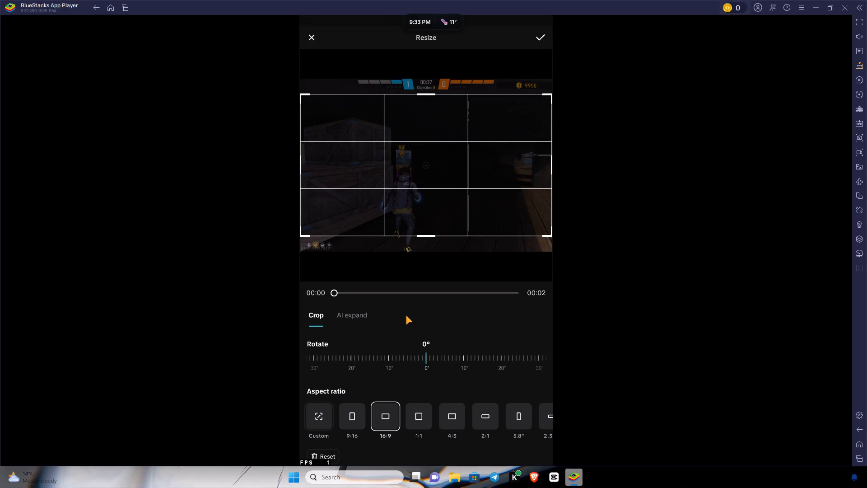
drag(454, 168, 457, 167)
drag(457, 167, 458, 149)
click(537, 37)
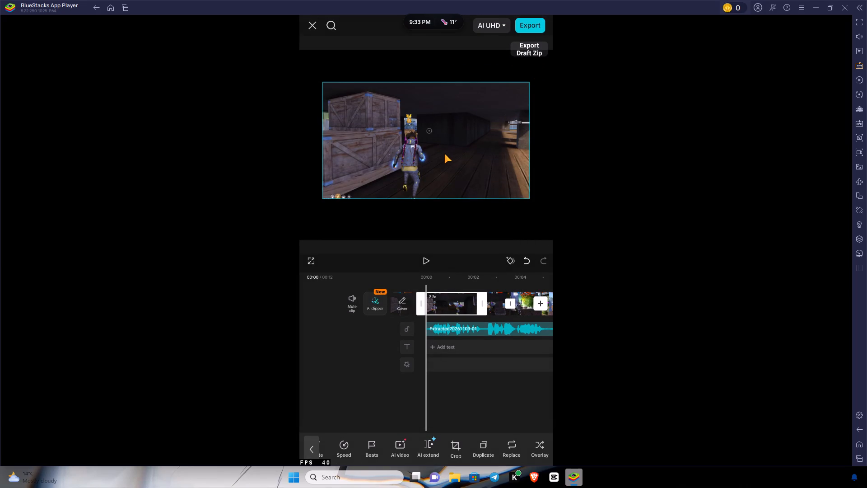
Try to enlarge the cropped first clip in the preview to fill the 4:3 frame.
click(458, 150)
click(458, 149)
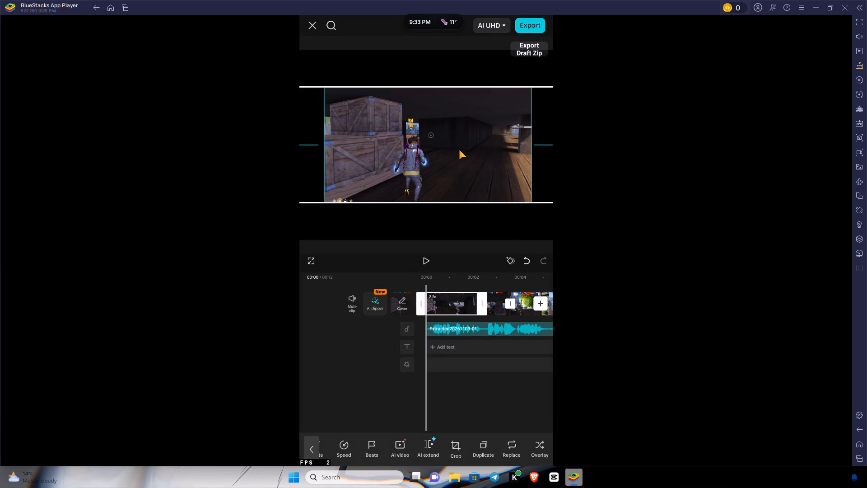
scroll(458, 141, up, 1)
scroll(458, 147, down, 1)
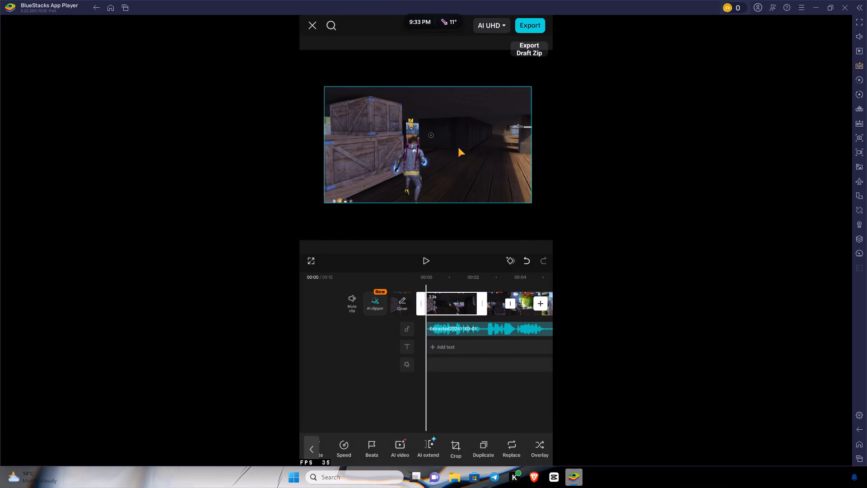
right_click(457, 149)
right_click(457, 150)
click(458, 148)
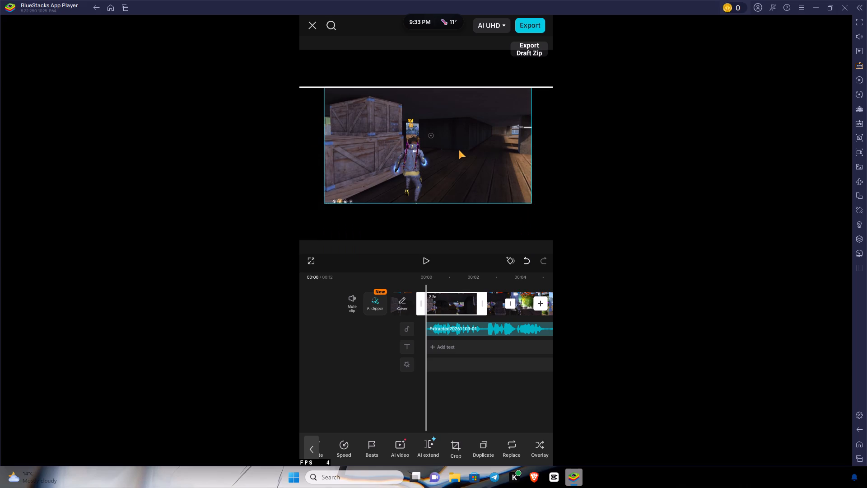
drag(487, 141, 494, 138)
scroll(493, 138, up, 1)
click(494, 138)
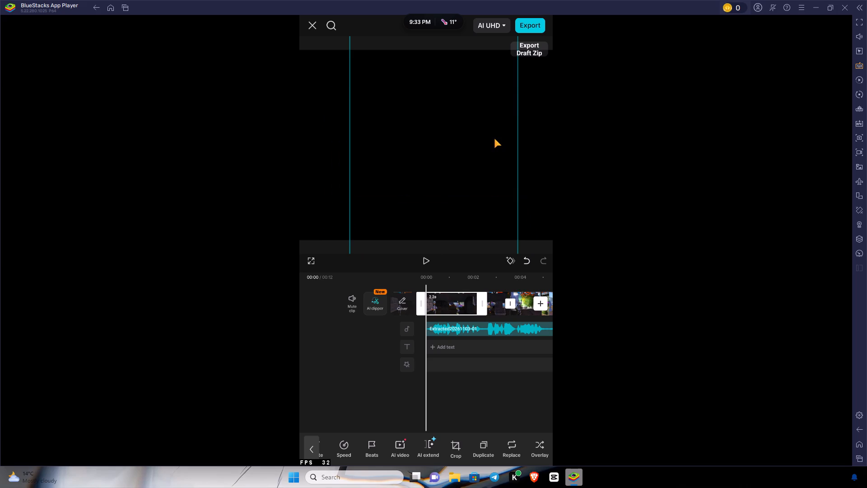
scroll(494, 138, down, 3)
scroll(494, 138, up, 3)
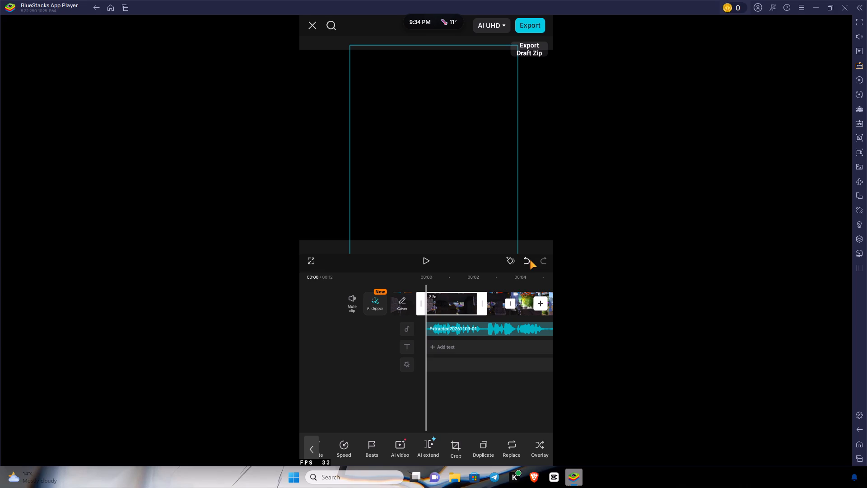
Undo all the preview drags, the rotation and the crop made to the first clip.
click(529, 260)
double_click(529, 260)
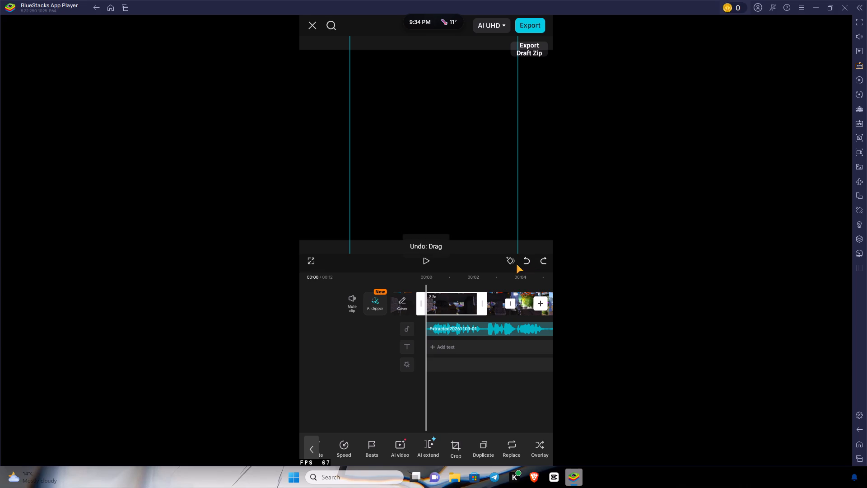
click(528, 258)
click(527, 258)
click(527, 258)
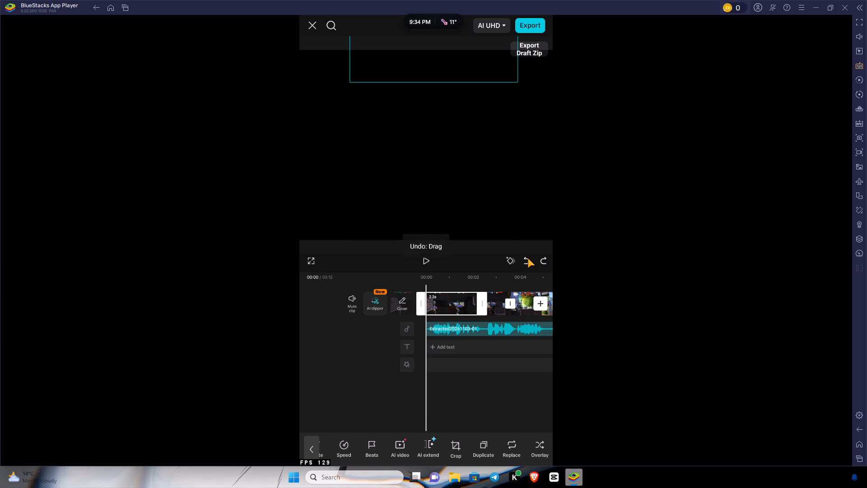
click(527, 258)
click(527, 258)
click(527, 258)
click(527, 258)
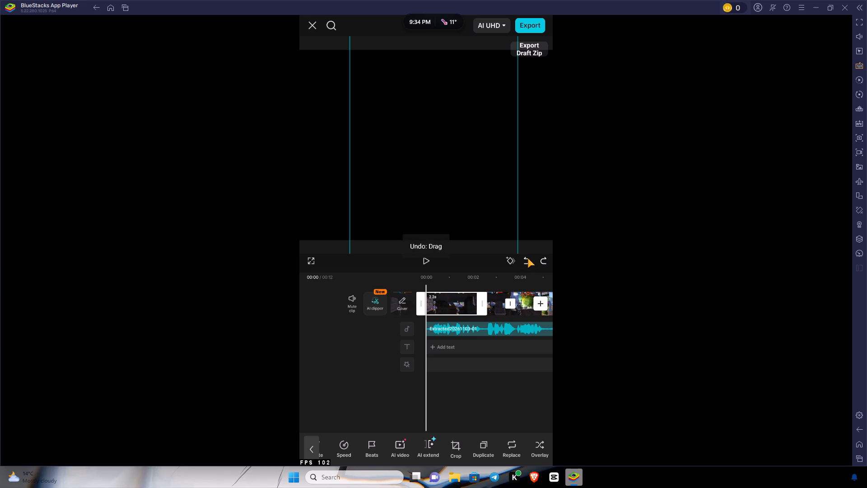
click(527, 258)
click(527, 258)
click(527, 258)
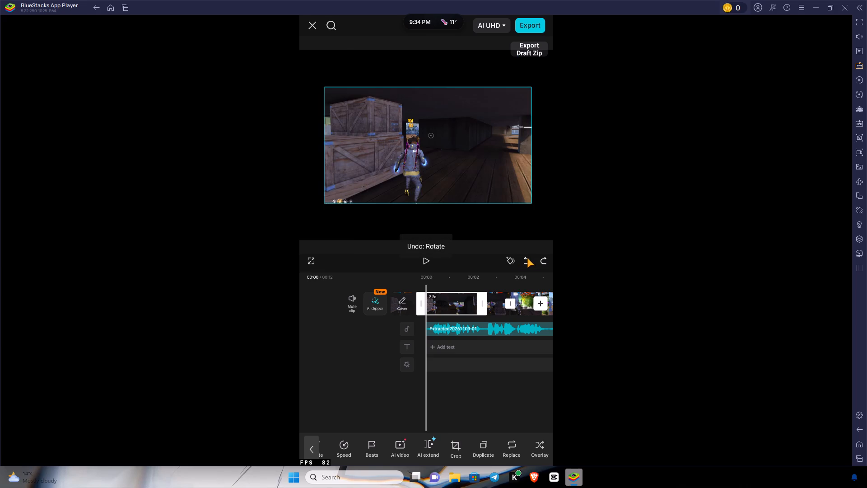
click(527, 258)
double_click(527, 258)
click(527, 259)
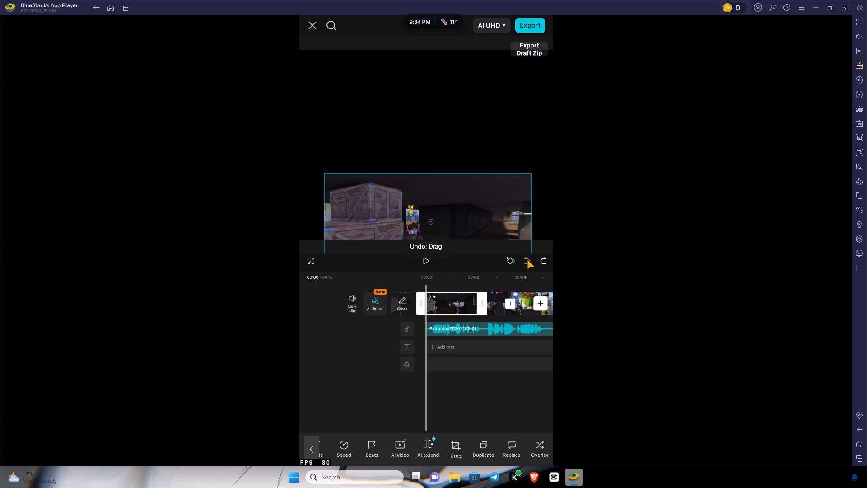
click(527, 259)
click(527, 259)
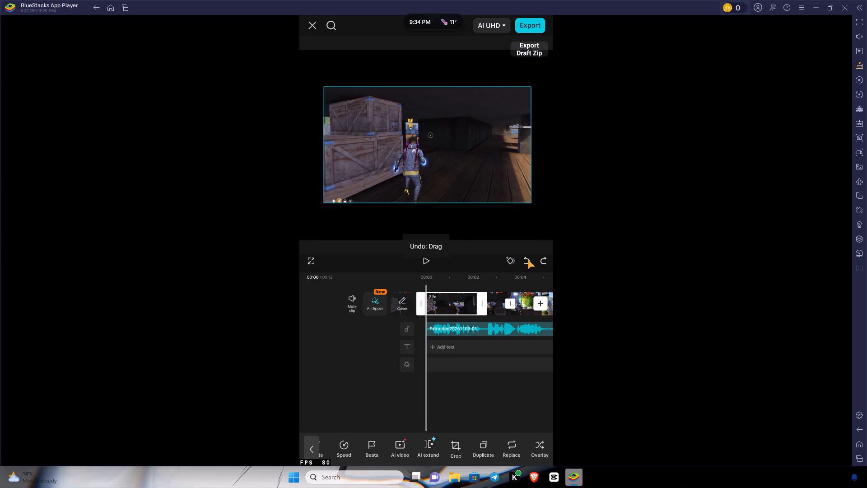
click(527, 259)
click(527, 259)
click(527, 259)
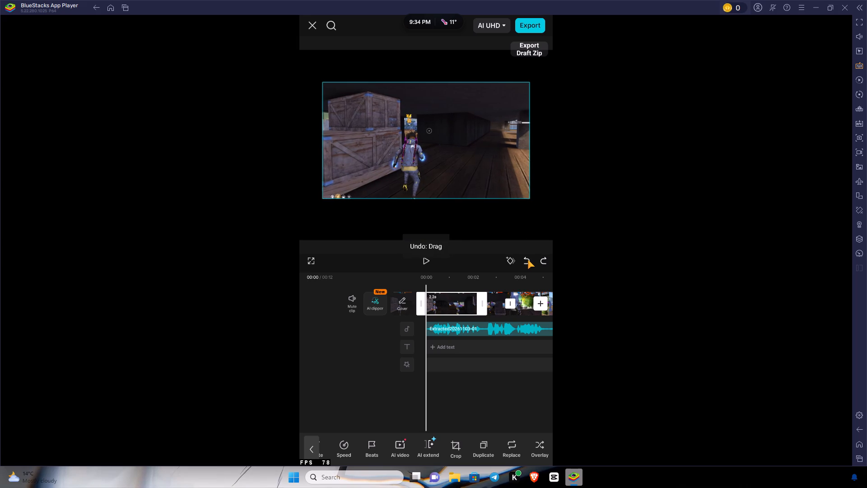
click(527, 259)
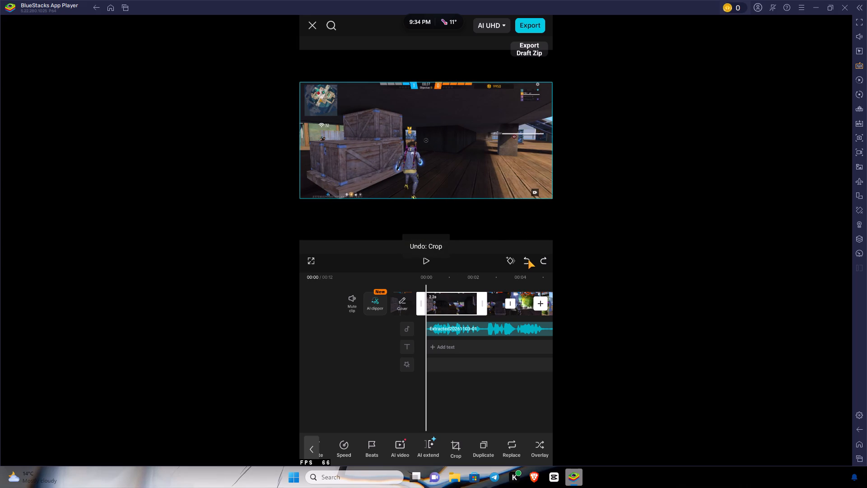
click(528, 259)
click(528, 259)
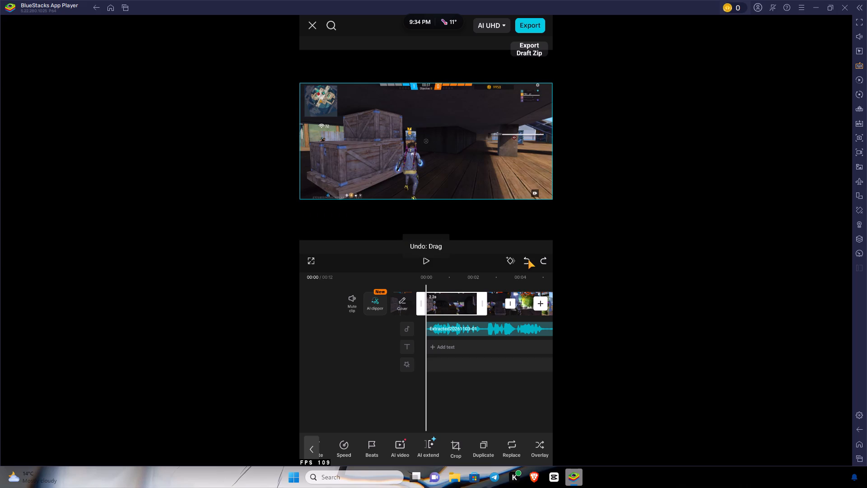
click(528, 259)
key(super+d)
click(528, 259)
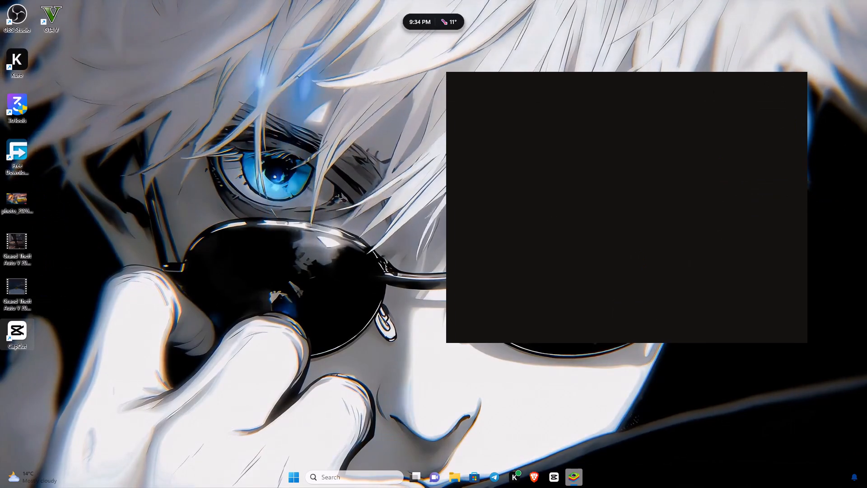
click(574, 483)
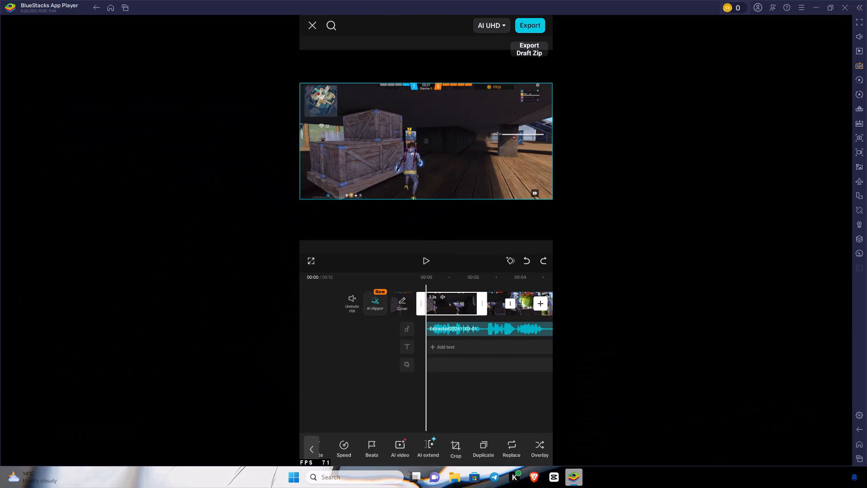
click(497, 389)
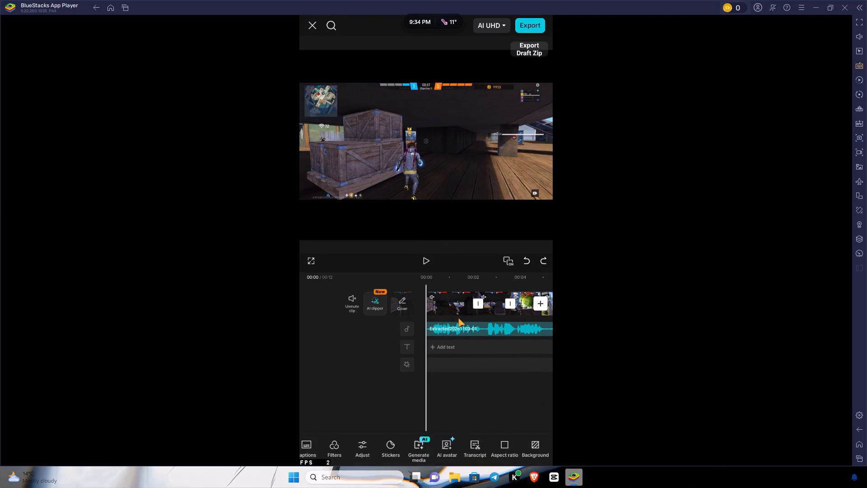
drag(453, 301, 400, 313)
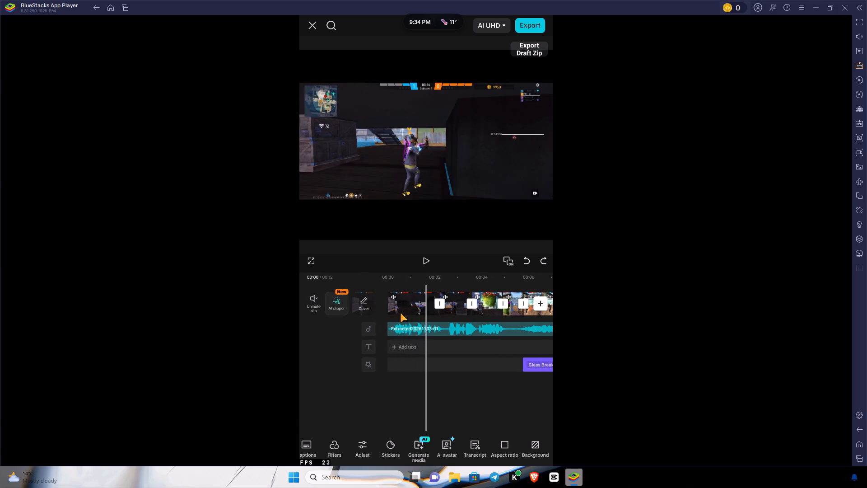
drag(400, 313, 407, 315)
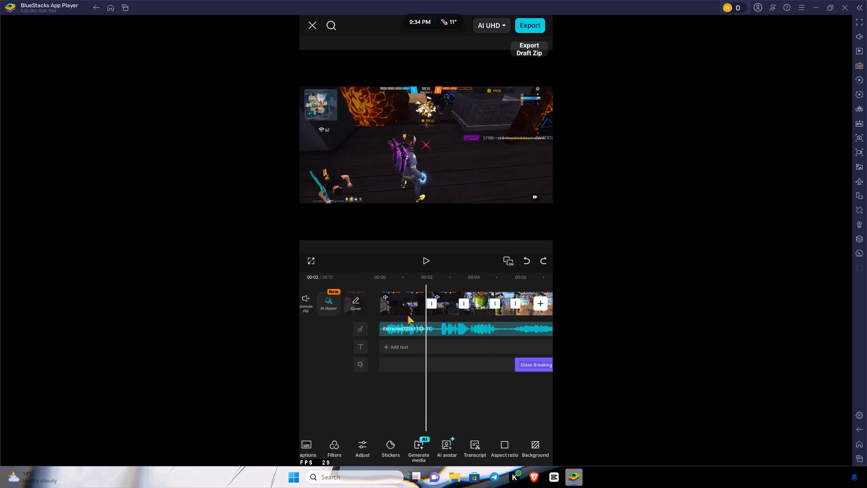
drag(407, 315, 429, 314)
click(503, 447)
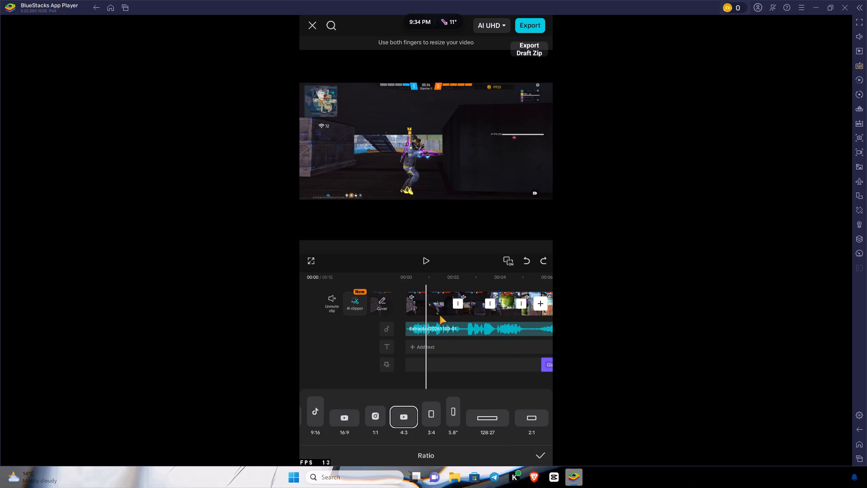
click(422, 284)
Select the first clip and turn the clips' original sound back on.
click(429, 296)
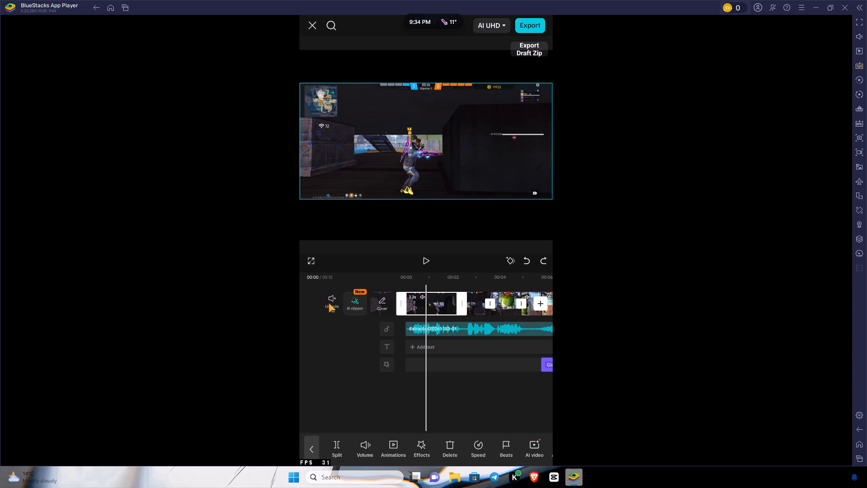
click(328, 302)
Zoom the first clip to 180% with the advanced Transform settings to fill the 4:3 frame, and apply it.
drag(480, 450, 356, 437)
drag(487, 447, 466, 446)
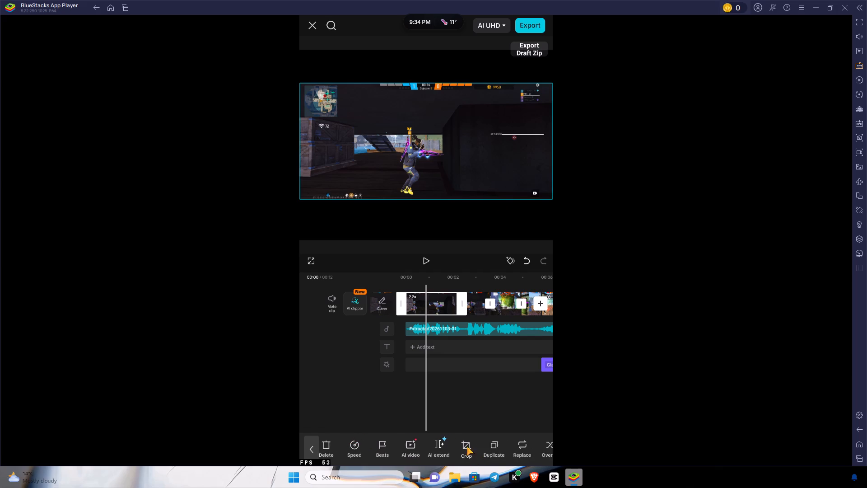
drag(466, 446, 381, 444)
drag(523, 460, 429, 446)
drag(532, 457, 434, 441)
drag(510, 450, 414, 443)
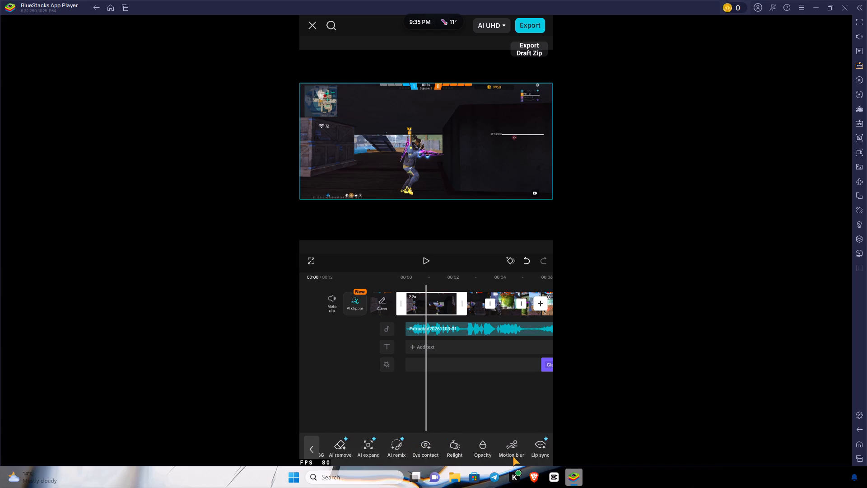
drag(513, 456, 422, 444)
drag(499, 449, 448, 447)
click(443, 447)
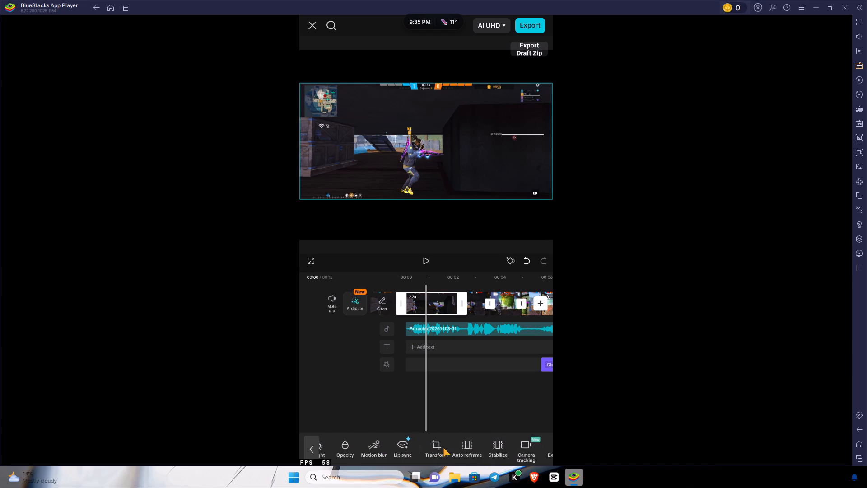
click(514, 448)
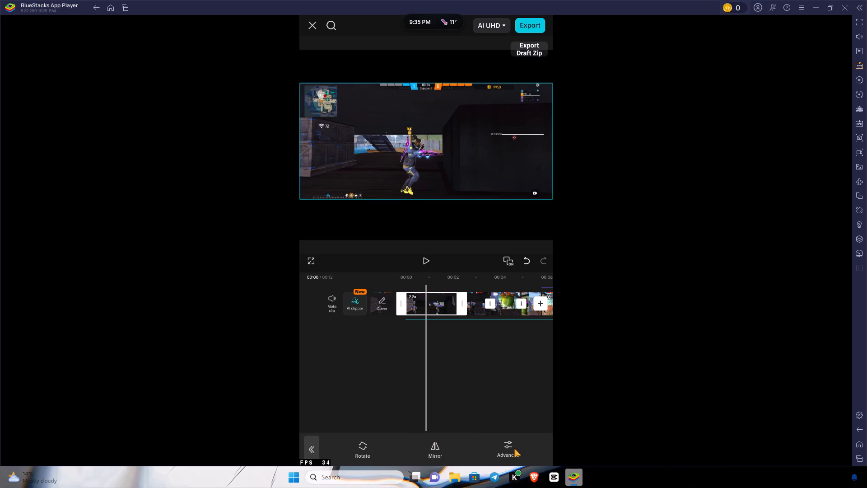
click(343, 379)
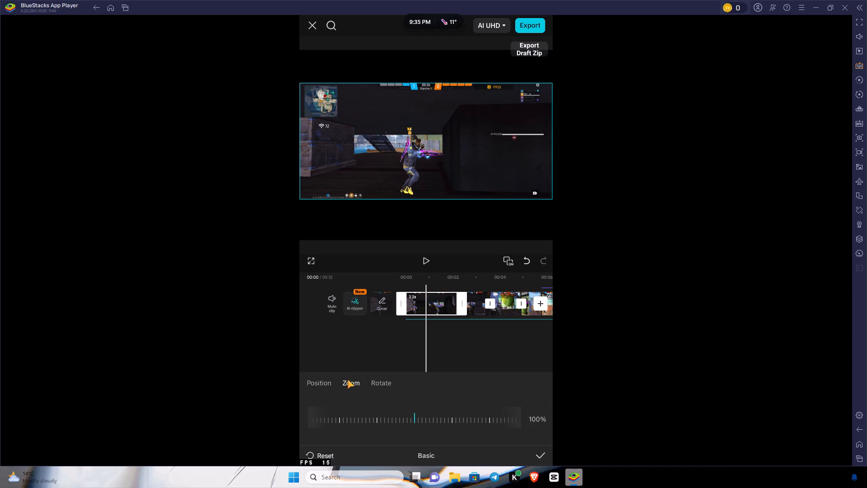
drag(427, 423, 354, 419)
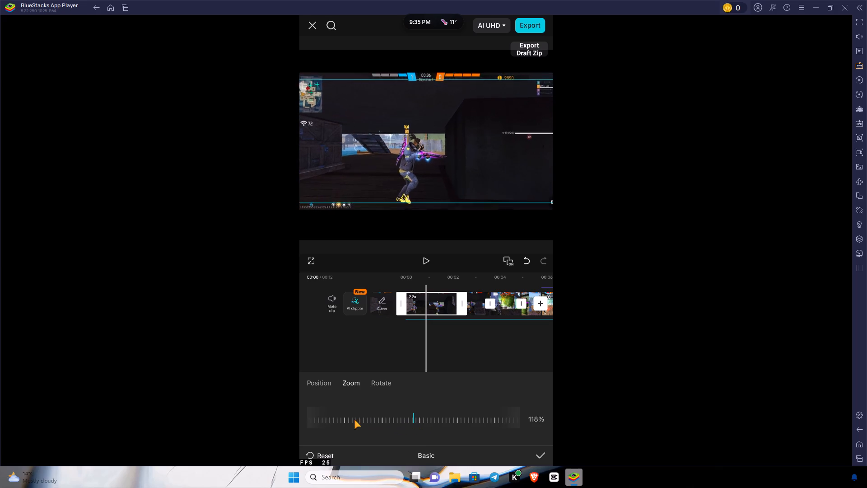
drag(354, 419, 330, 418)
drag(466, 422, 400, 422)
drag(469, 421, 391, 422)
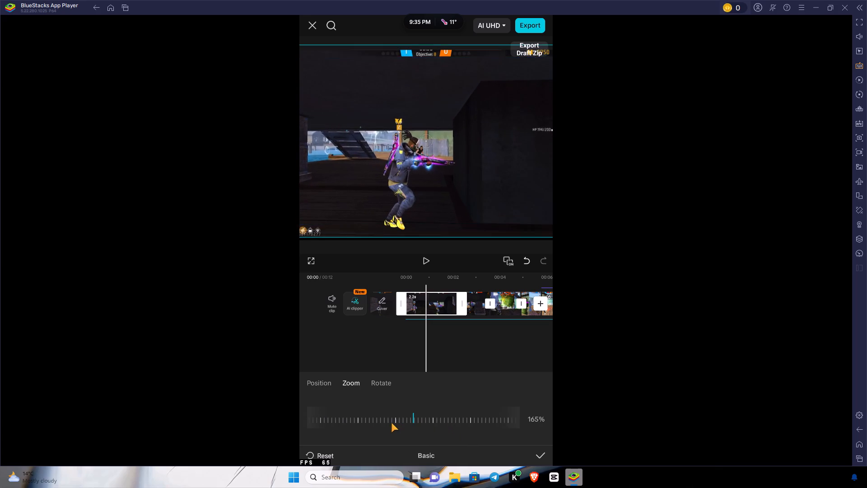
drag(391, 422, 416, 427)
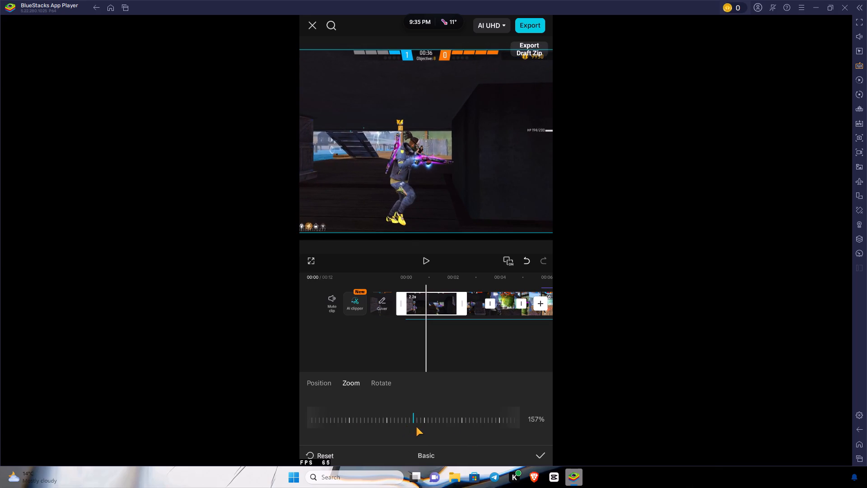
drag(416, 427, 329, 413)
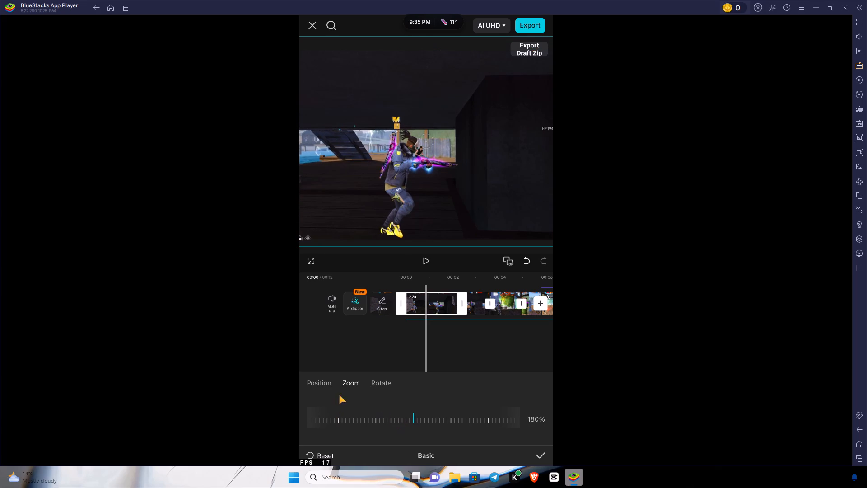
click(536, 453)
Zoom the second clip to 165% with the advanced Transform settings to fill the 4:3 frame, and apply it.
drag(502, 393, 488, 393)
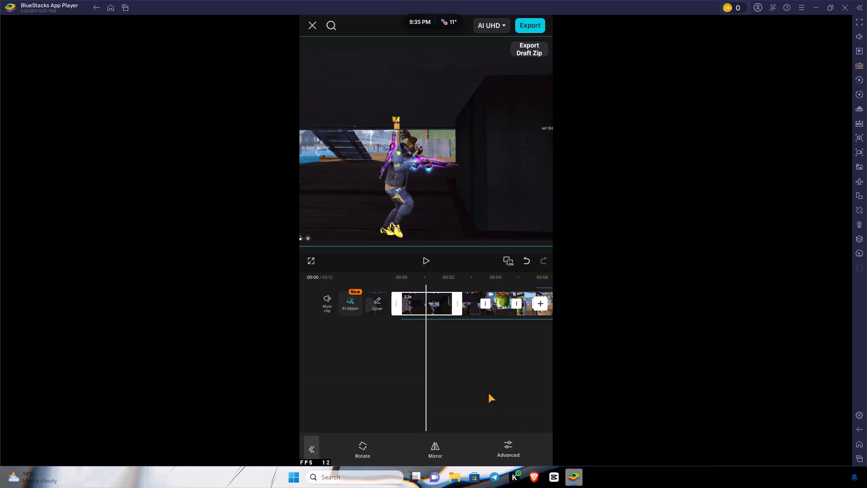
drag(488, 393, 446, 385)
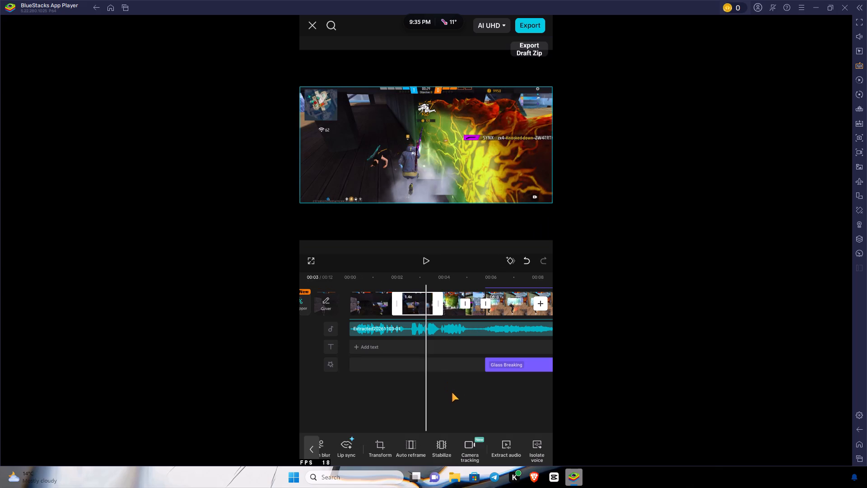
click(382, 443)
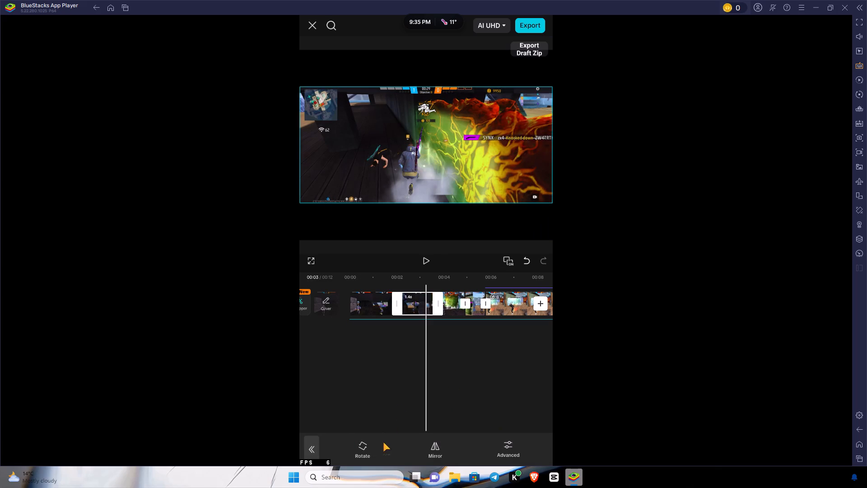
click(511, 452)
drag(469, 419, 434, 418)
drag(471, 417, 423, 409)
drag(461, 418, 431, 418)
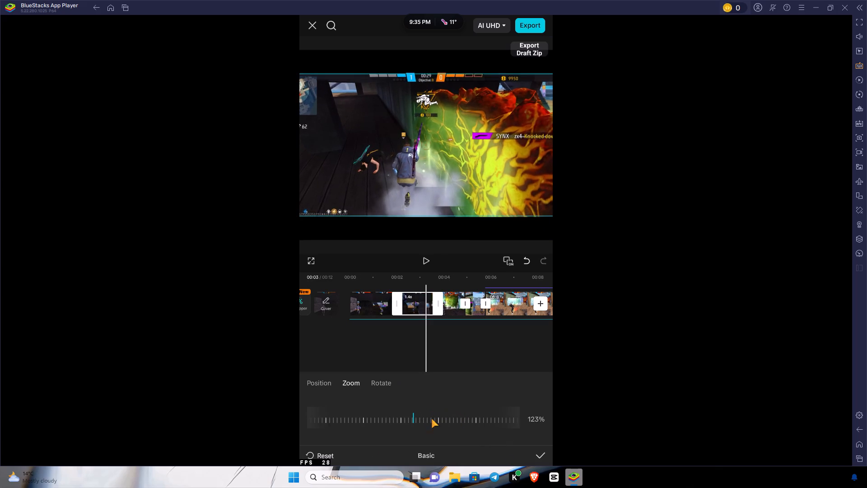
drag(431, 418, 427, 418)
drag(496, 430, 449, 422)
drag(462, 419, 365, 413)
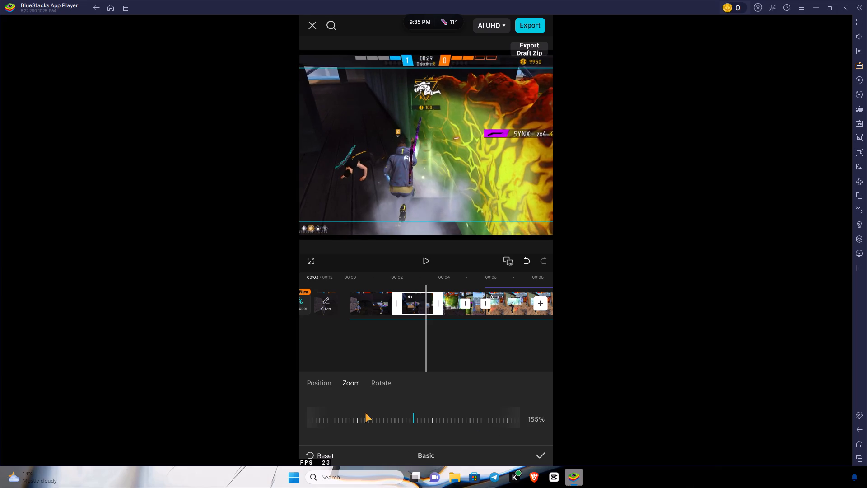
drag(365, 413, 343, 410)
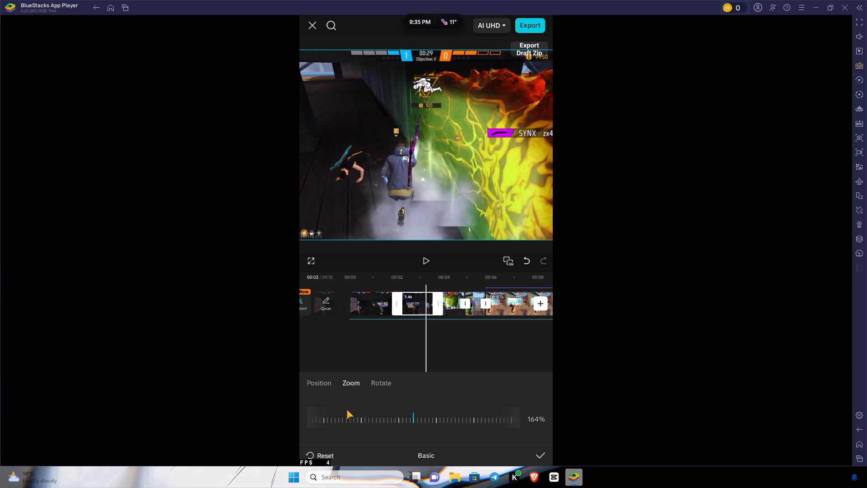
click(538, 453)
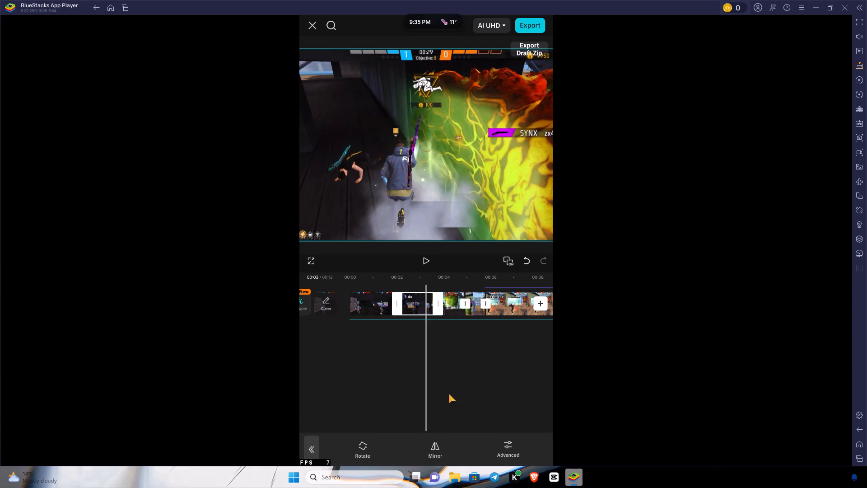
Reduce the first clip's zoom to 159% with the advanced Transform settings, and apply it.
drag(449, 394, 482, 398)
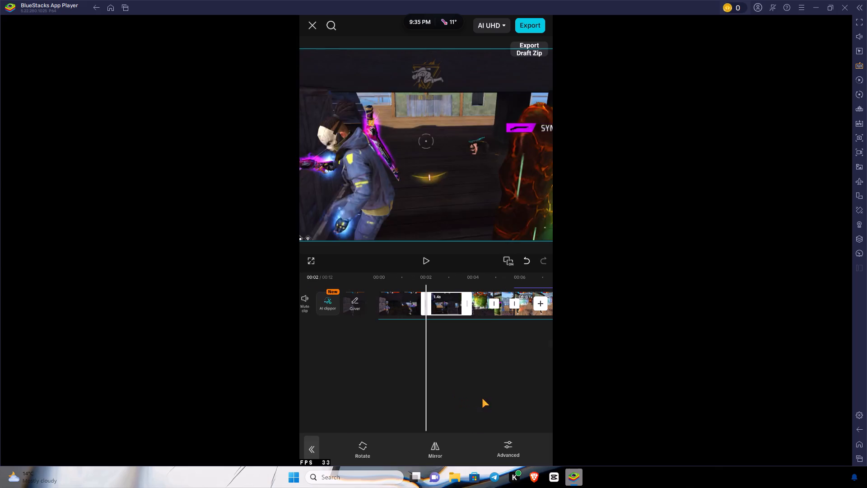
drag(482, 398, 494, 398)
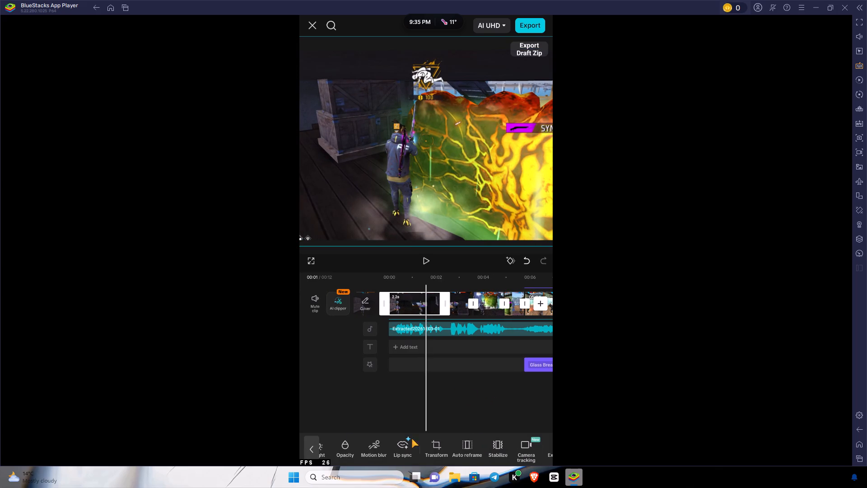
click(442, 441)
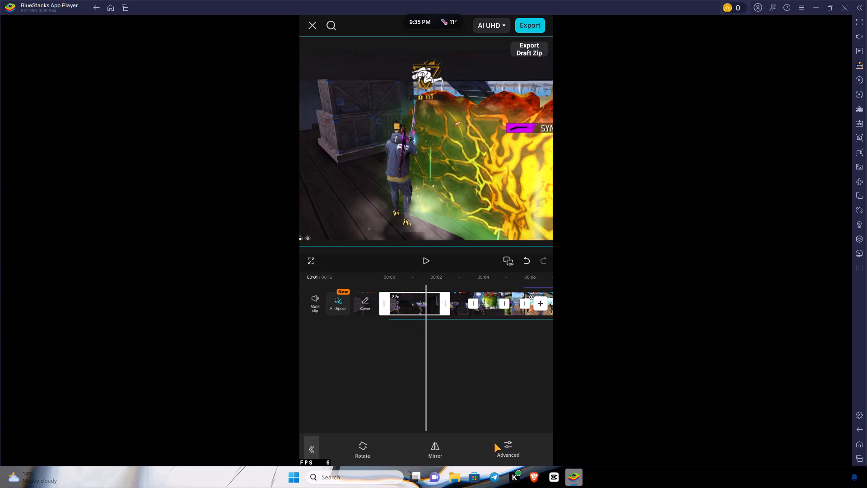
click(504, 444)
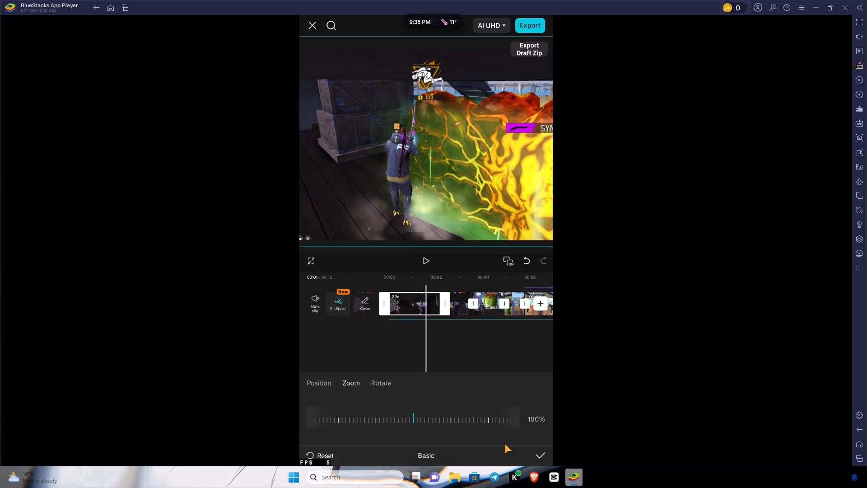
drag(424, 417, 507, 432)
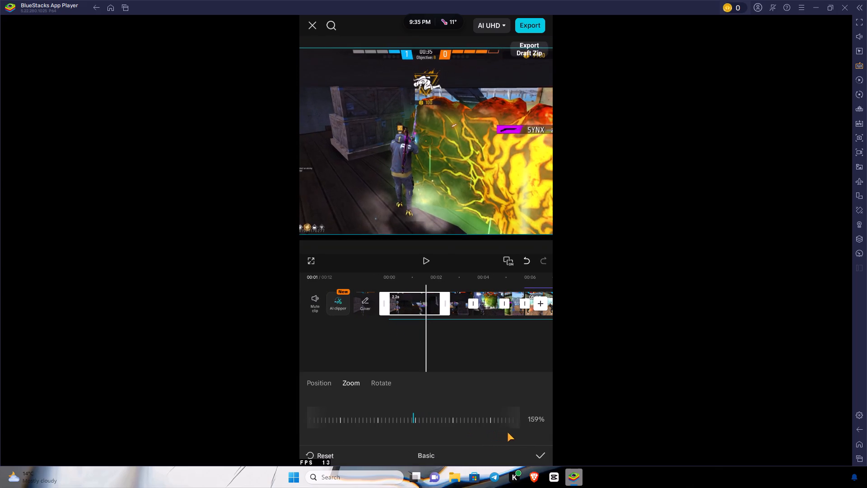
drag(507, 432, 506, 425)
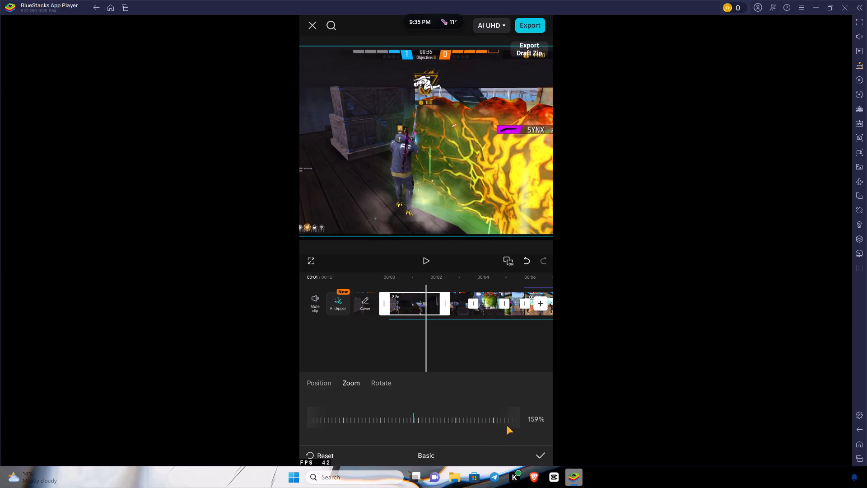
drag(506, 425, 511, 425)
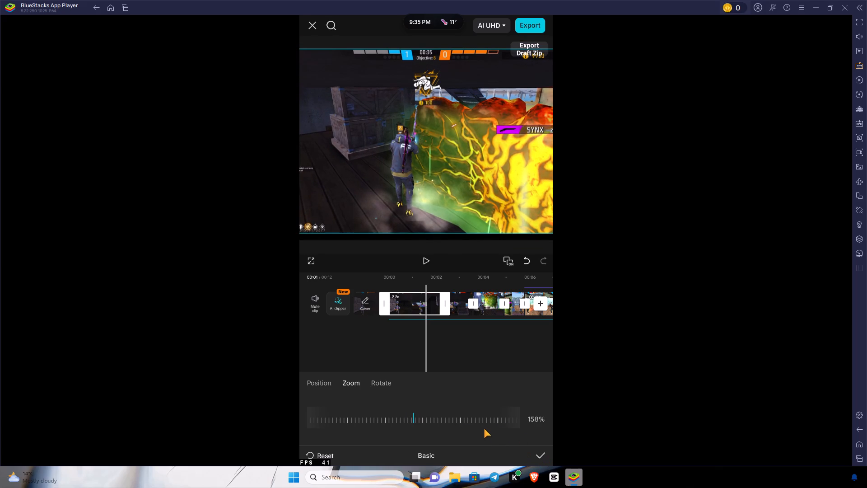
drag(480, 421, 450, 418)
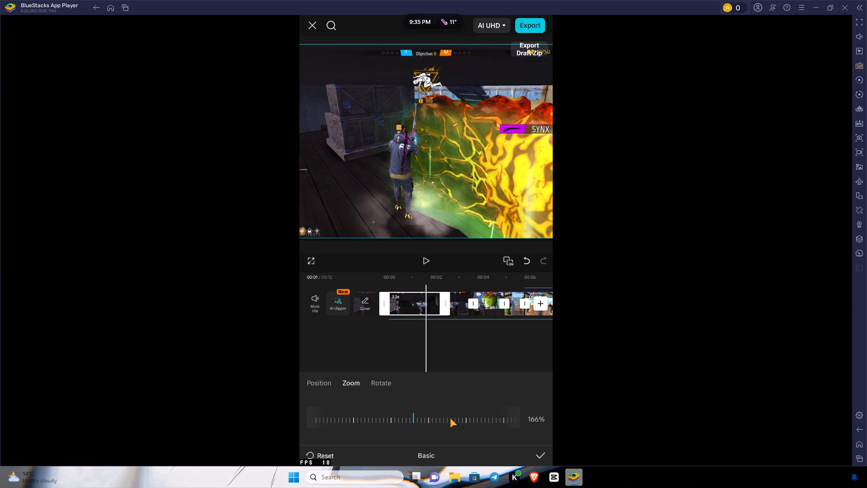
drag(450, 418, 463, 418)
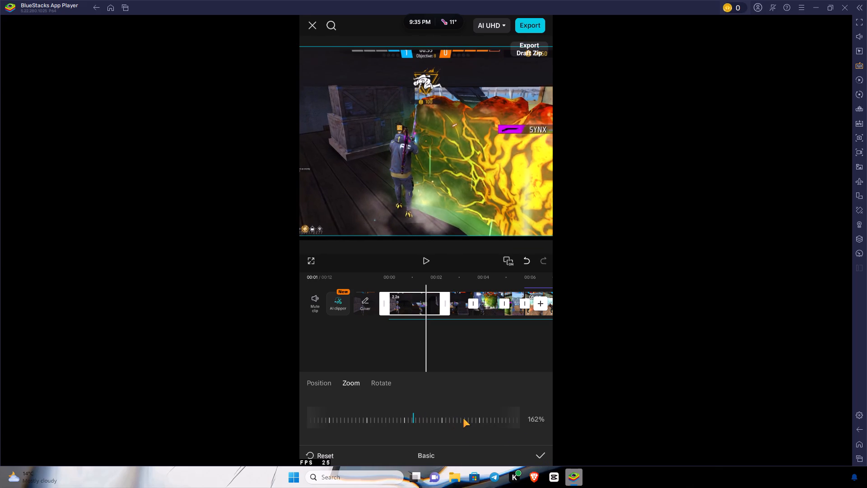
drag(463, 418, 473, 417)
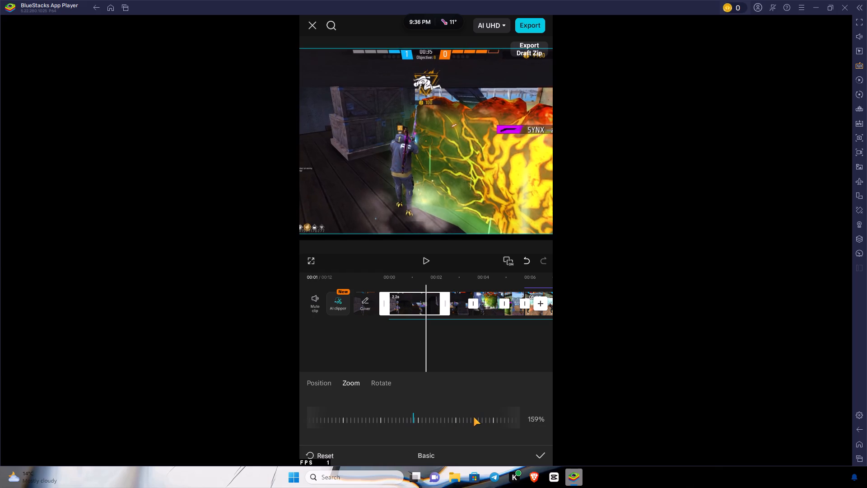
drag(473, 417, 475, 417)
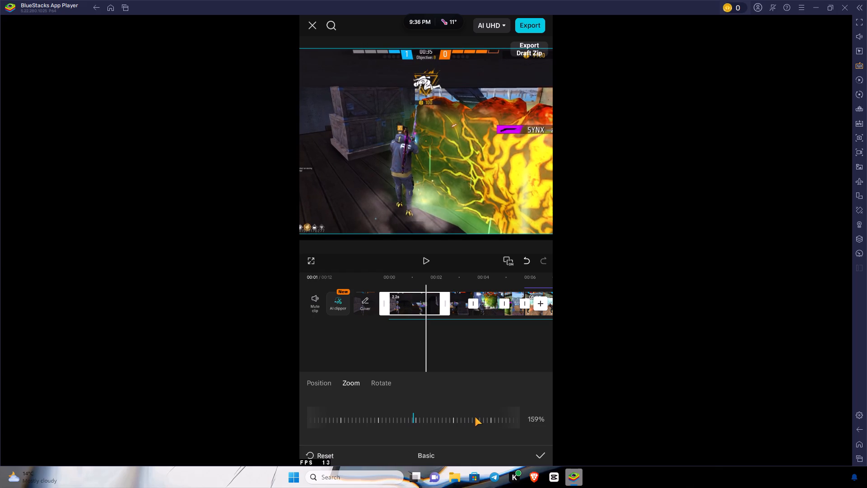
click(539, 455)
Reduce the second clip's zoom to 160% with the advanced Transform settings, and apply it.
drag(515, 413, 488, 411)
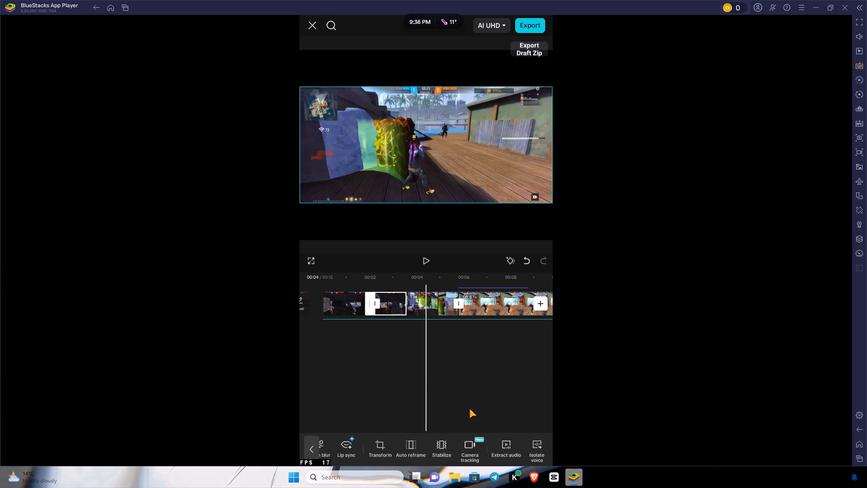
drag(447, 399, 475, 400)
click(382, 441)
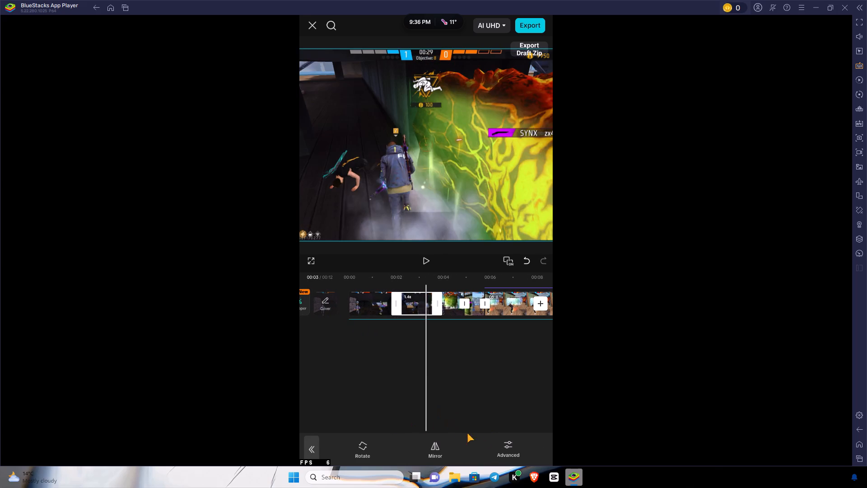
click(500, 446)
drag(439, 420, 454, 419)
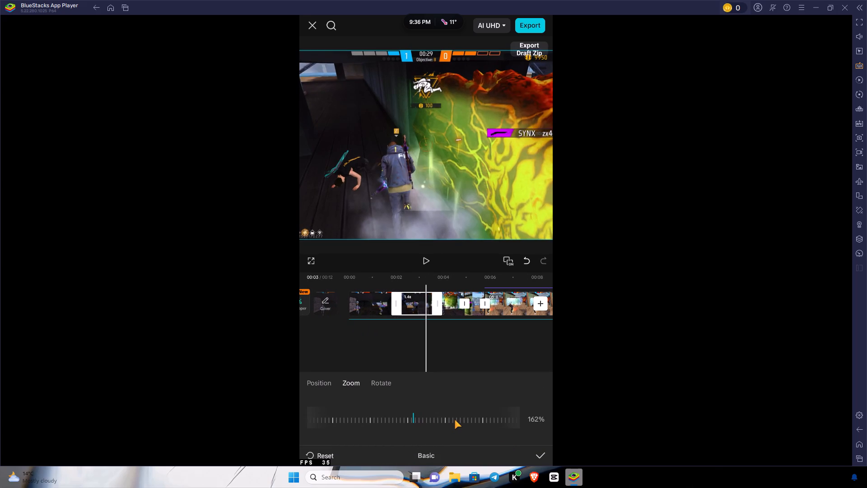
drag(454, 419, 461, 415)
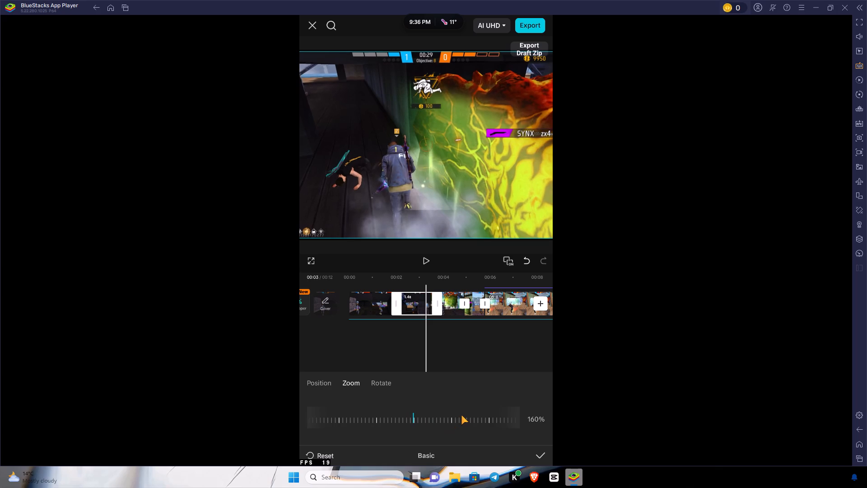
drag(461, 415, 462, 414)
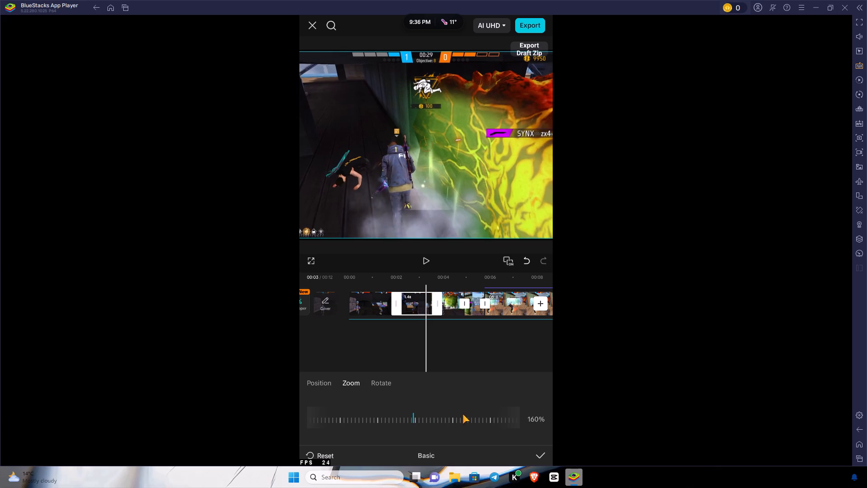
drag(462, 414, 464, 414)
click(540, 453)
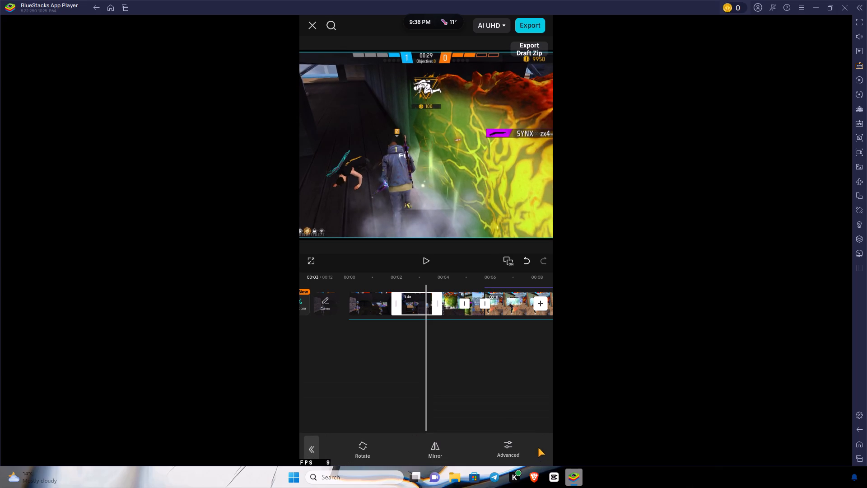
Zoom the third clip to 159% with the advanced Transform settings to fill the 4:3 frame, and apply it.
drag(509, 405, 493, 405)
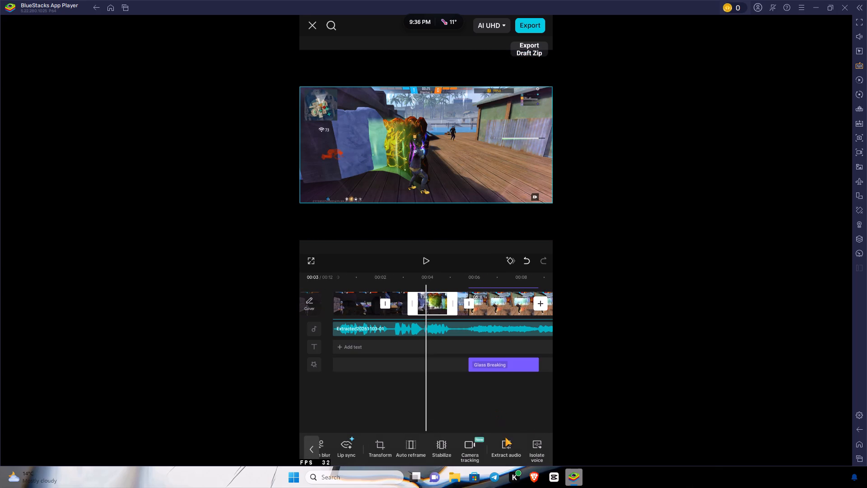
click(381, 447)
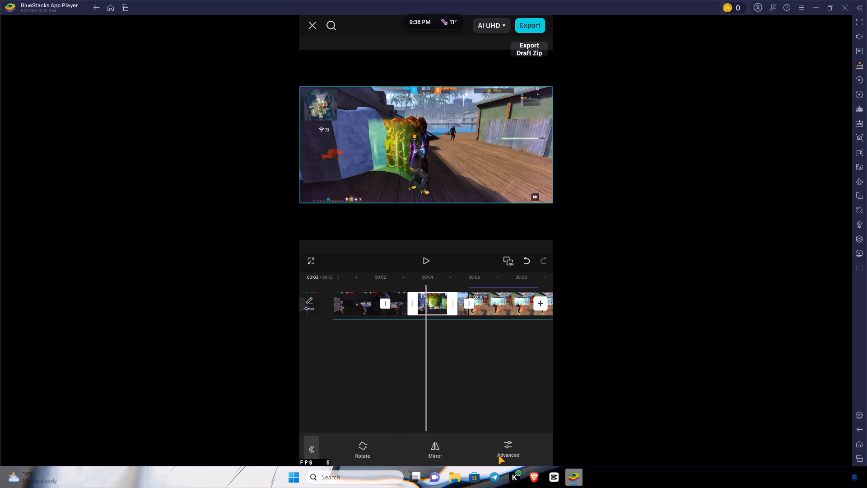
click(506, 453)
drag(484, 420, 379, 413)
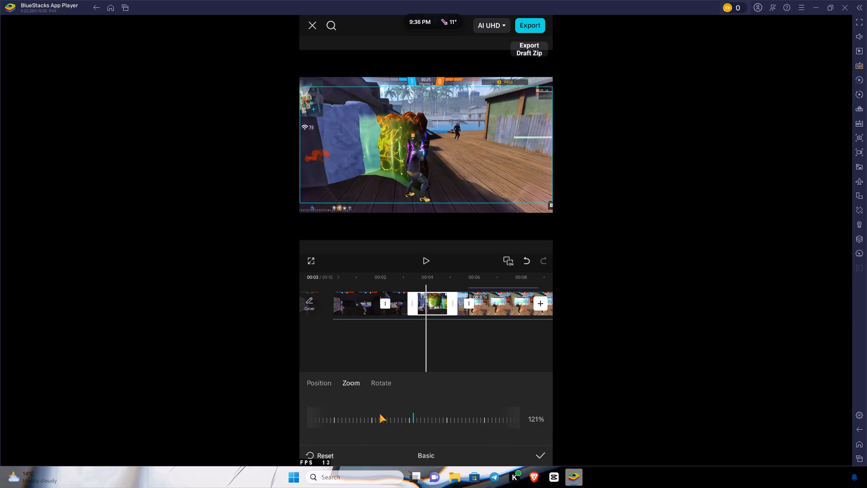
drag(379, 413, 346, 413)
drag(453, 421, 385, 419)
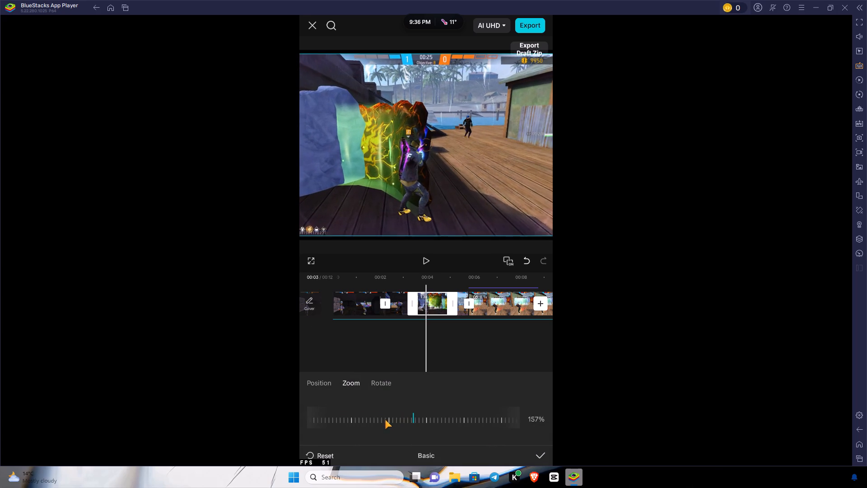
drag(385, 419, 376, 419)
drag(401, 421, 406, 421)
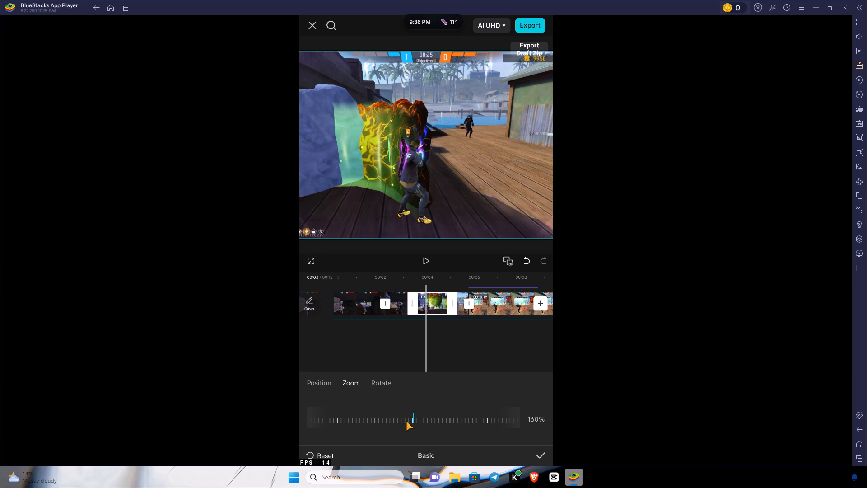
double_click(424, 418)
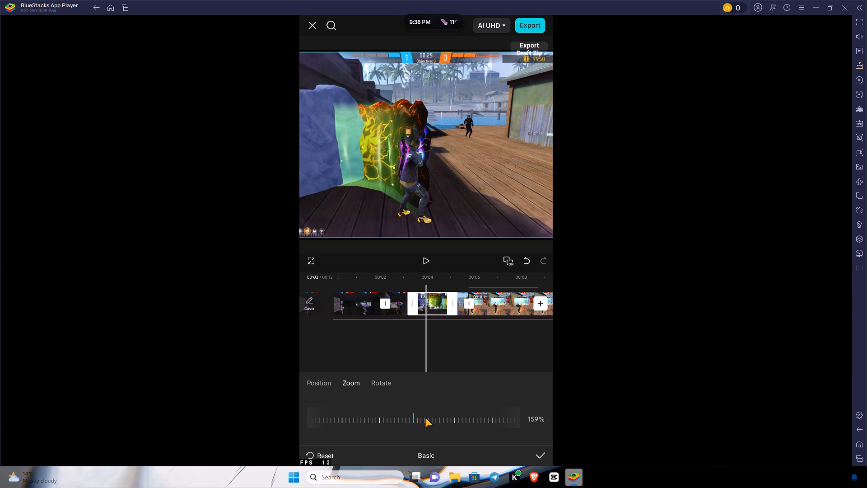
click(537, 452)
Zoom the short fourth clip to 159% with the advanced Transform settings to fill the 4:3 frame, and apply it.
drag(517, 409, 487, 409)
drag(487, 409, 518, 406)
click(383, 445)
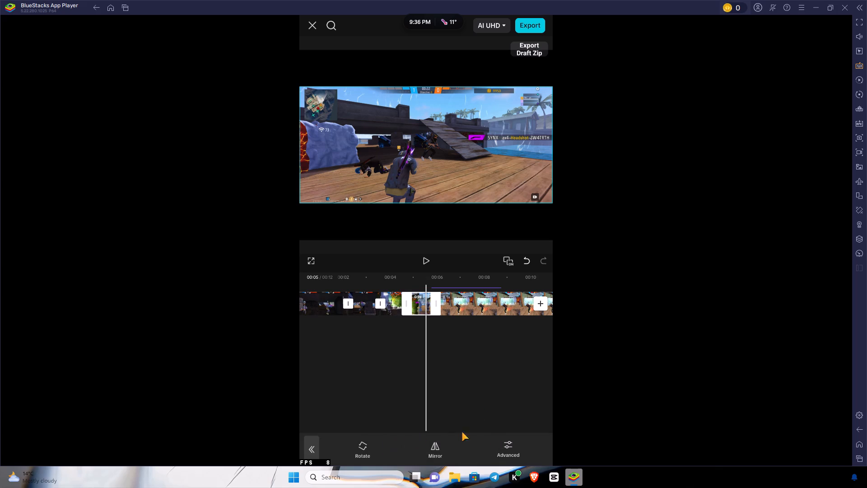
click(499, 442)
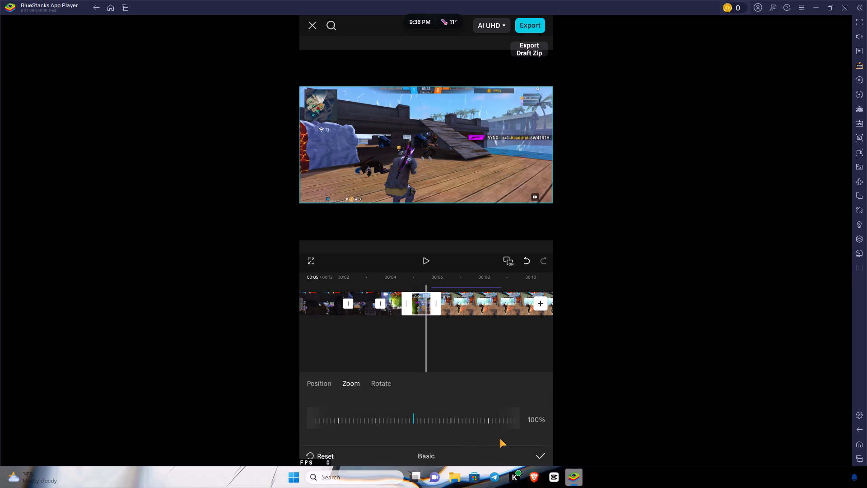
drag(461, 415, 393, 413)
drag(448, 418, 421, 421)
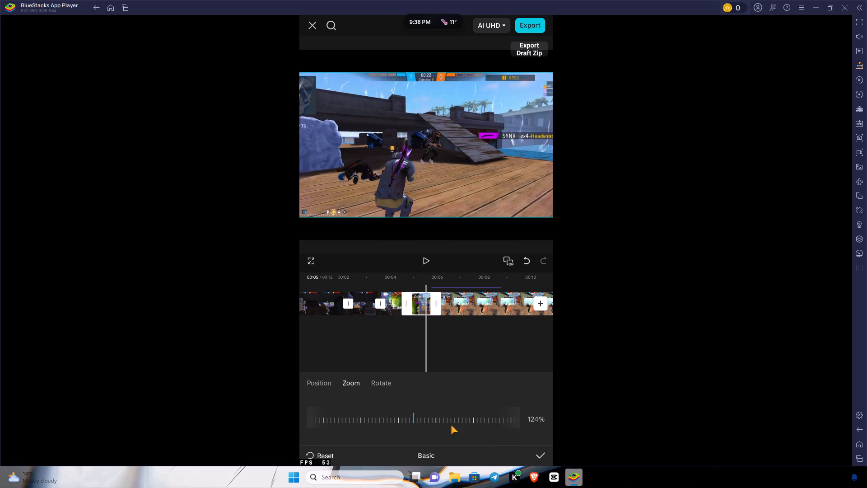
drag(471, 426, 446, 425)
drag(481, 420, 449, 422)
drag(472, 420, 427, 418)
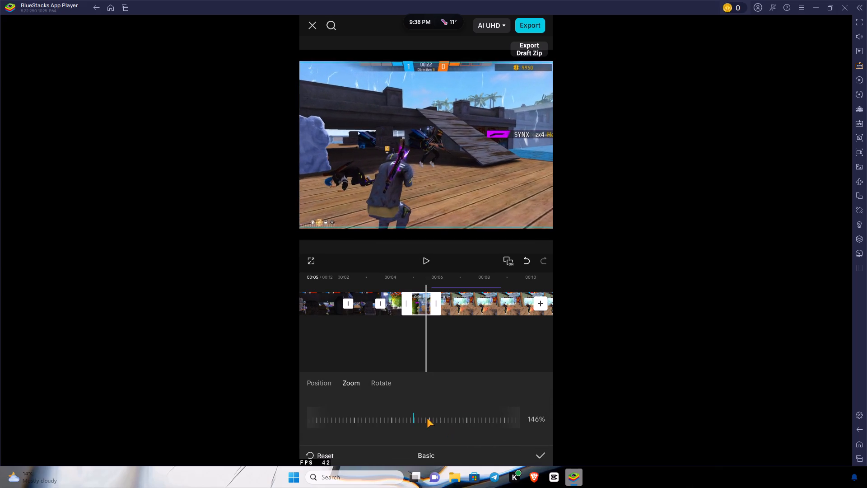
drag(427, 418, 426, 418)
drag(462, 417, 435, 417)
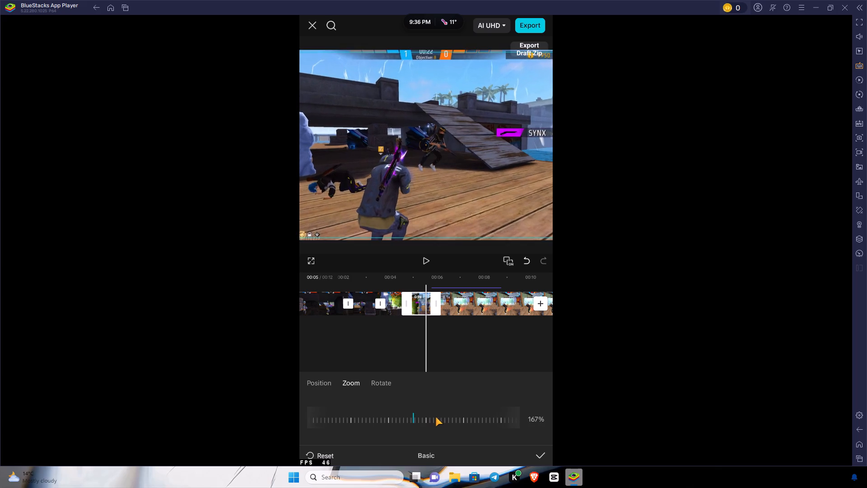
drag(435, 417, 452, 418)
drag(448, 418, 461, 418)
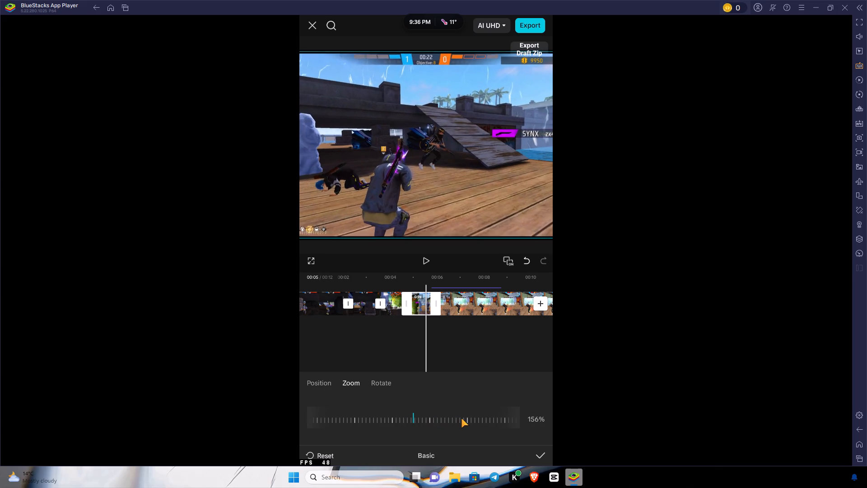
click(458, 418)
drag(458, 418, 450, 418)
click(450, 418)
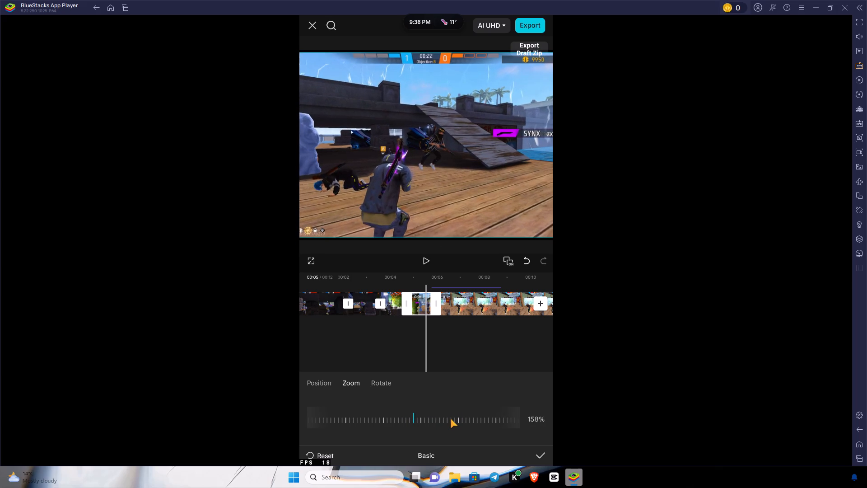
click(448, 418)
drag(446, 418, 439, 418)
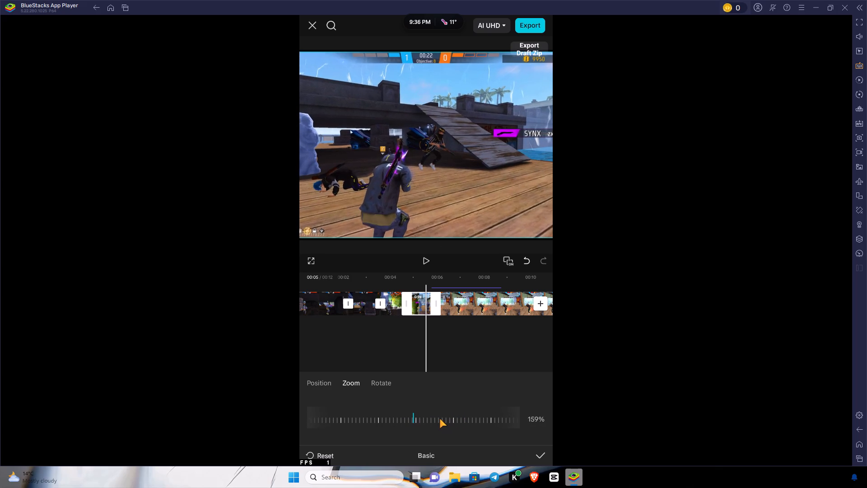
drag(439, 418, 440, 418)
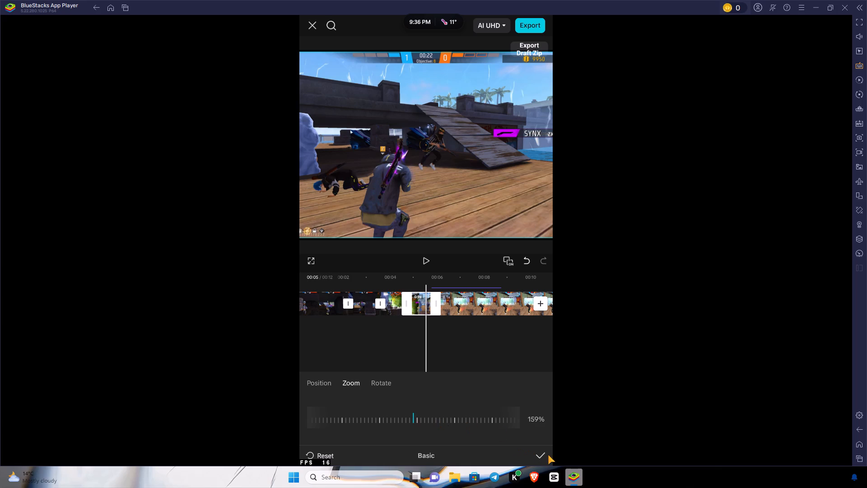
click(538, 455)
Zoom the last clip to about 160% with the advanced Transform settings to fill the 4:3 frame, and apply it.
drag(503, 404, 478, 404)
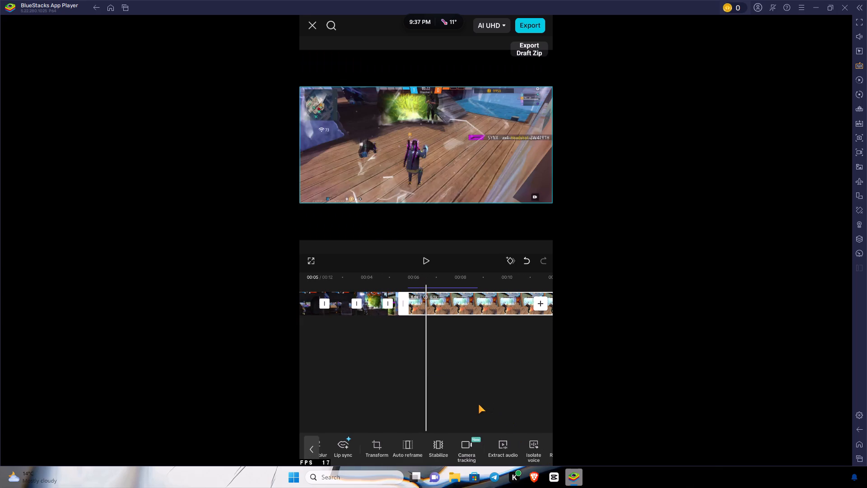
click(427, 445)
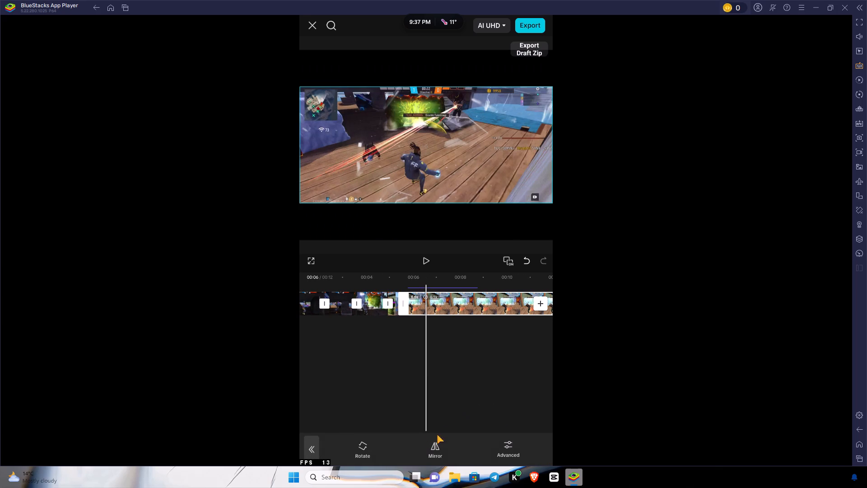
drag(505, 459, 504, 455)
drag(457, 413, 381, 411)
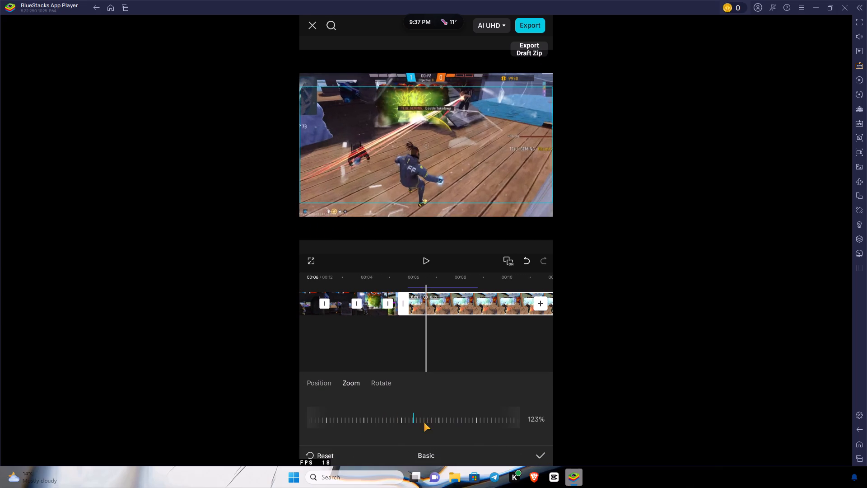
drag(444, 418, 408, 418)
drag(497, 424, 447, 422)
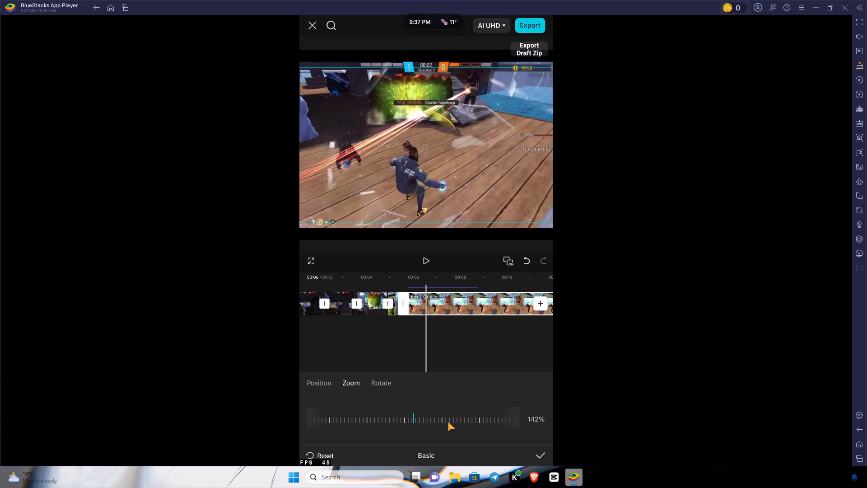
drag(447, 422, 402, 418)
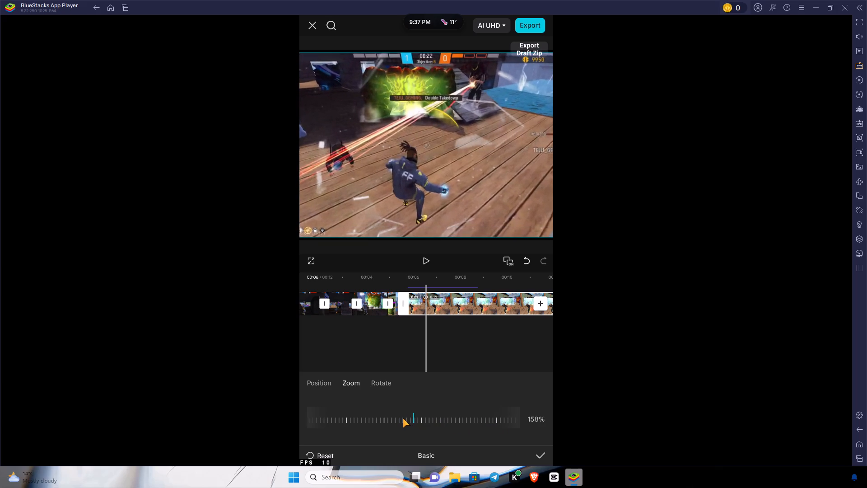
drag(402, 418, 399, 418)
drag(399, 418, 410, 418)
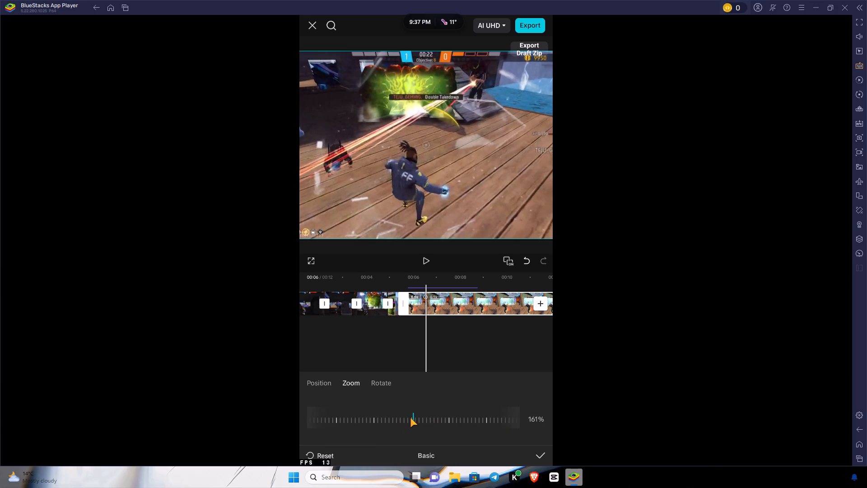
drag(410, 418, 414, 419)
click(414, 419)
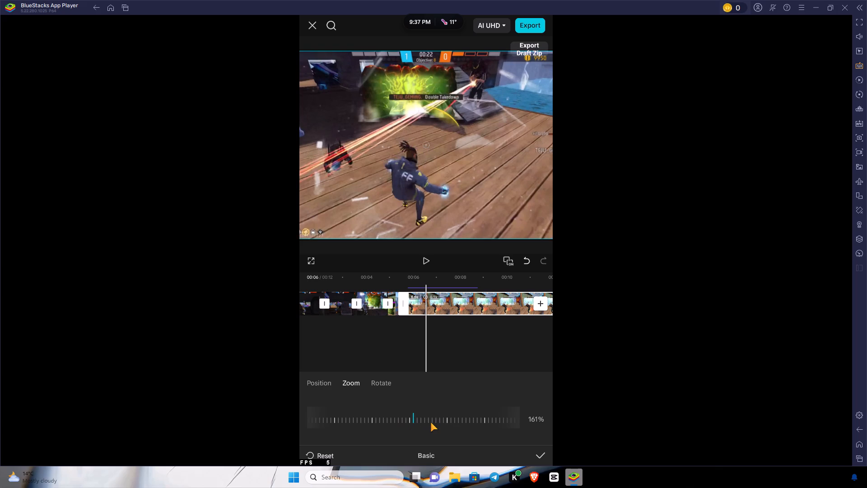
drag(431, 422, 441, 420)
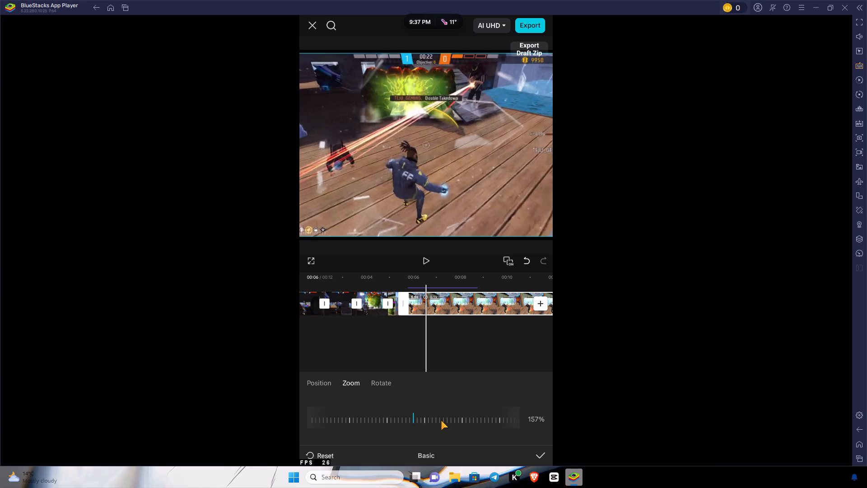
click(441, 420)
click(438, 419)
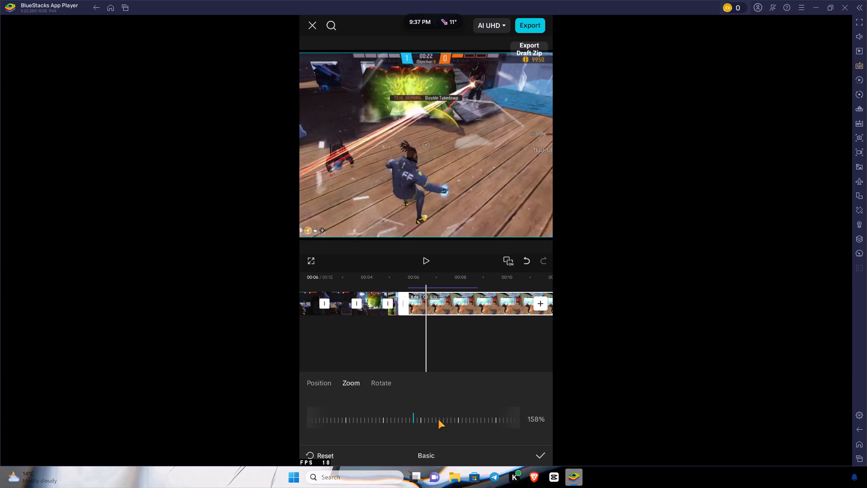
click(435, 419)
drag(435, 419, 438, 419)
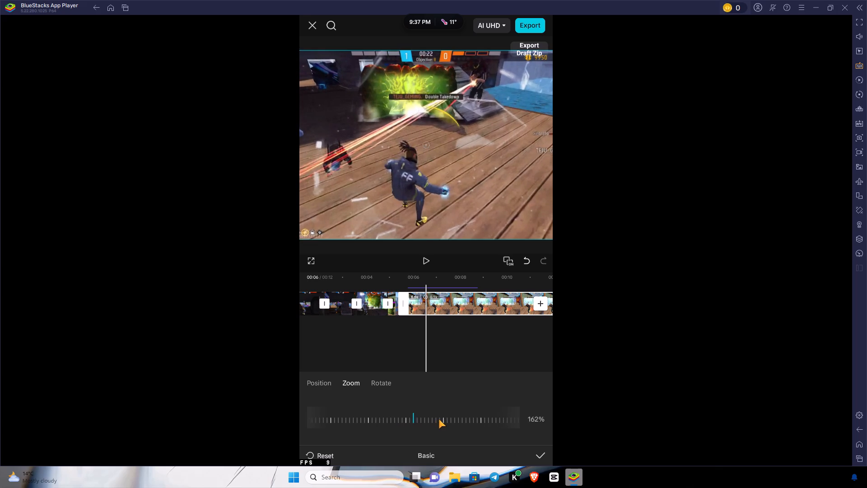
drag(438, 419, 446, 413)
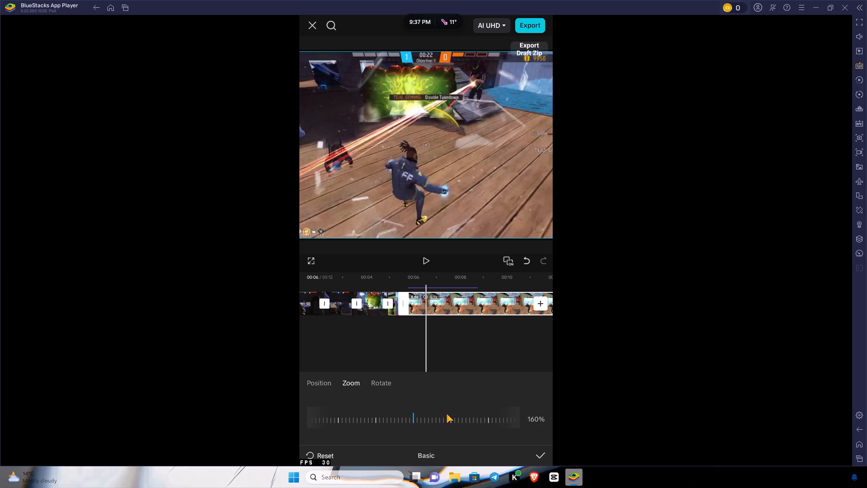
drag(422, 422, 428, 422)
click(533, 453)
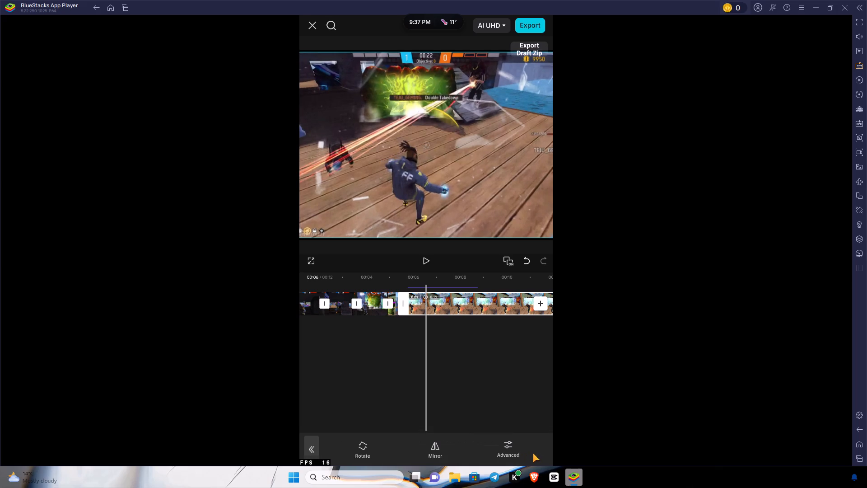
click(506, 408)
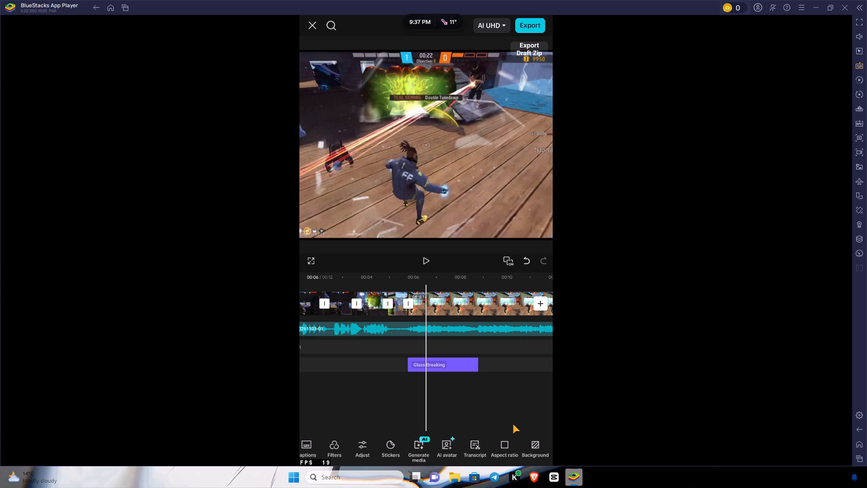
Open the filter library with the playhead near the start of the timeline, and browse the featured filters.
drag(457, 396, 567, 387)
drag(375, 312, 518, 324)
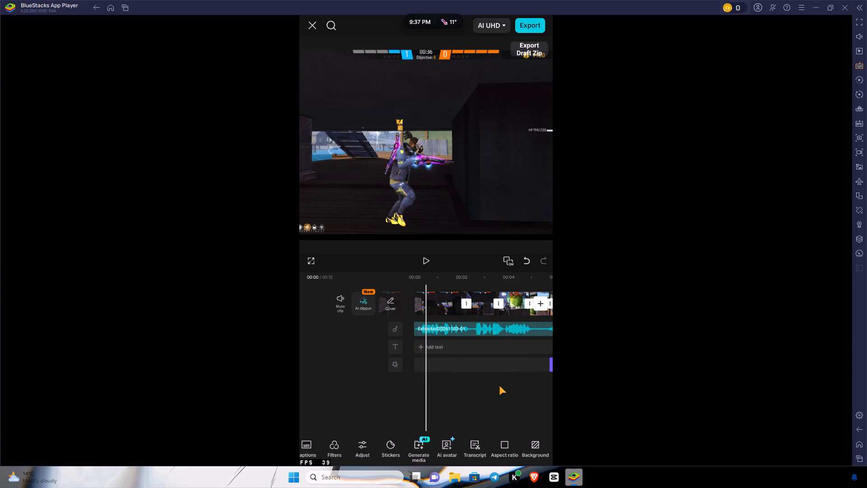
click(333, 448)
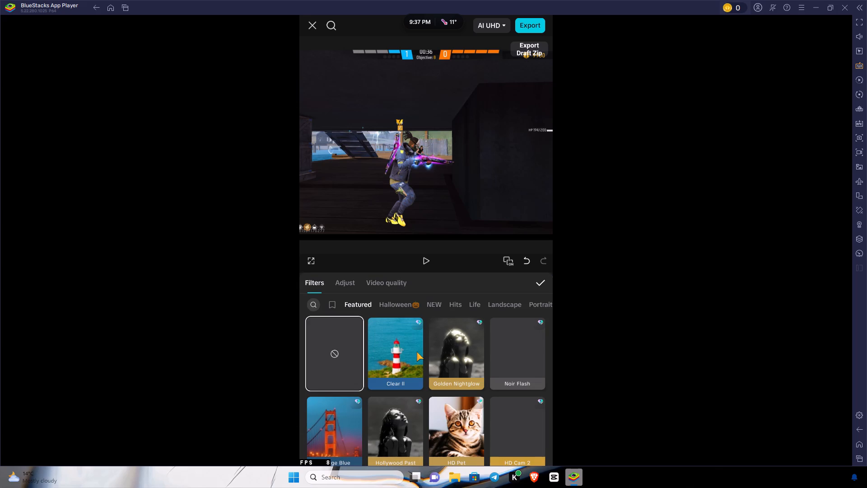
scroll(452, 371, down, 1)
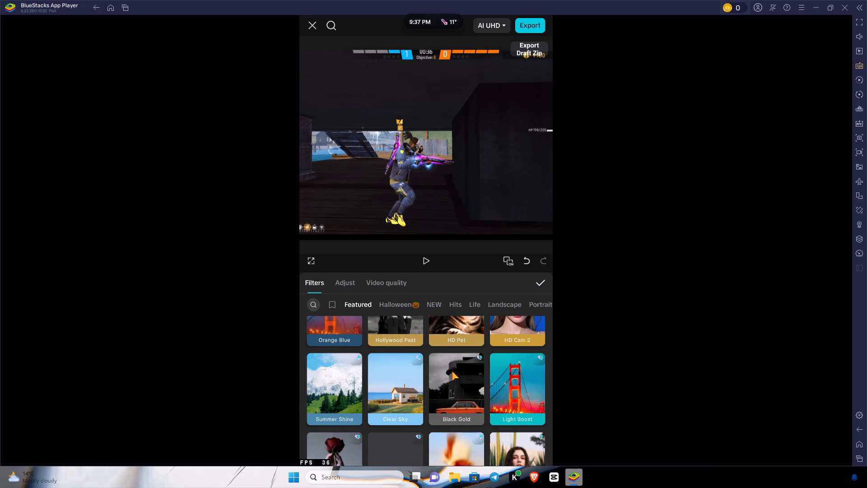
scroll(452, 371, down, 1)
scroll(452, 371, up, 2)
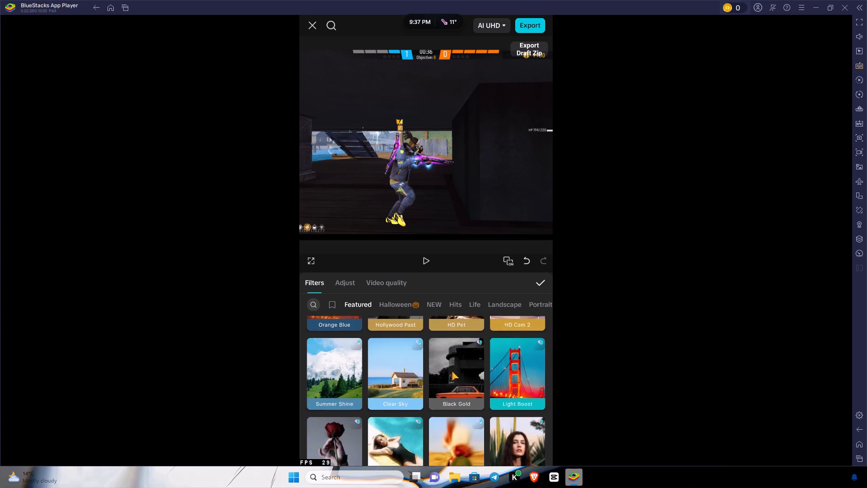
scroll(452, 371, up, 1)
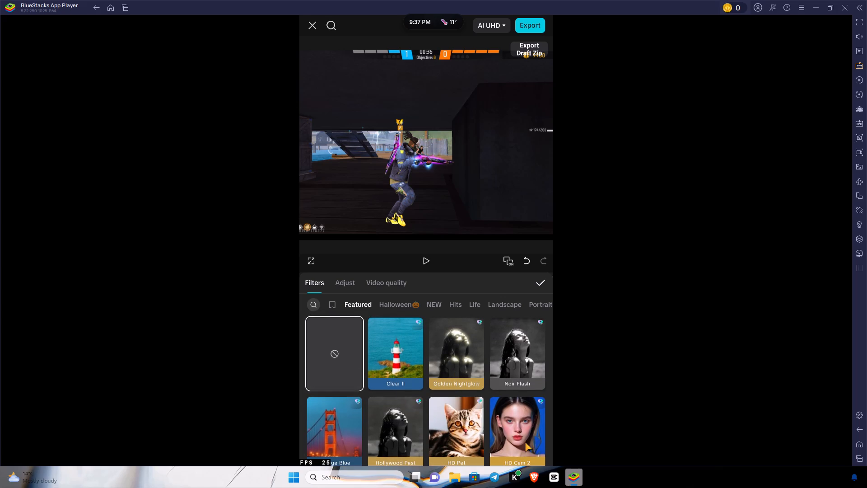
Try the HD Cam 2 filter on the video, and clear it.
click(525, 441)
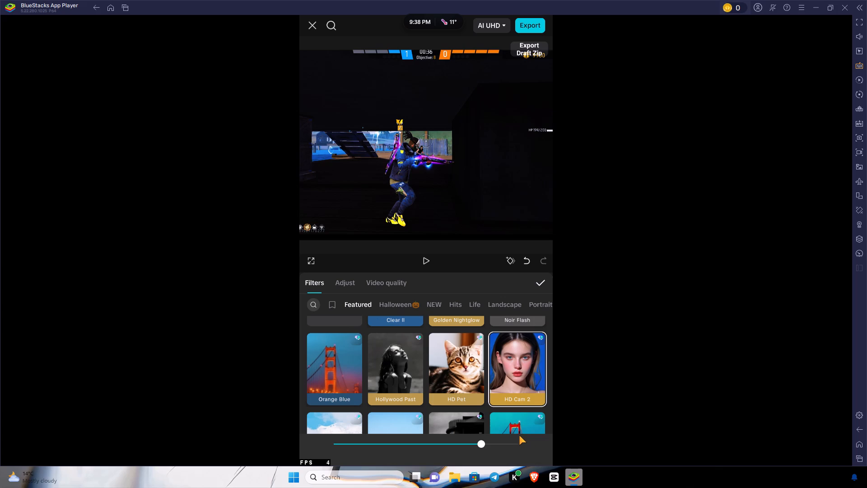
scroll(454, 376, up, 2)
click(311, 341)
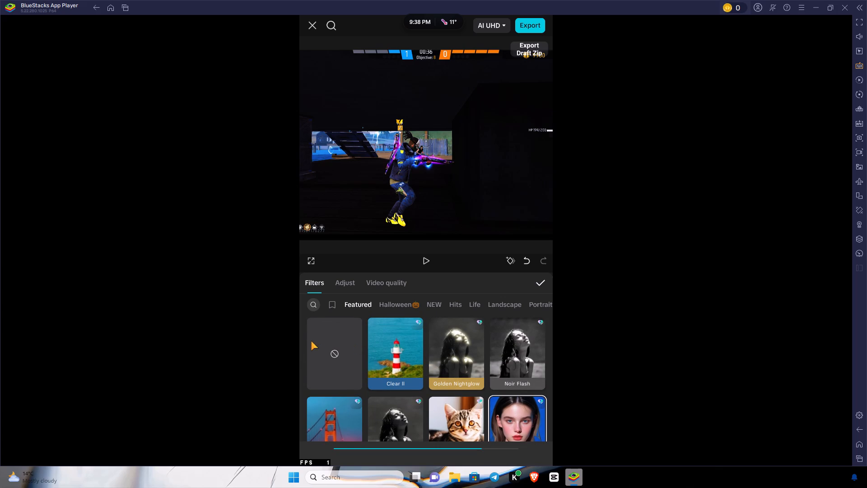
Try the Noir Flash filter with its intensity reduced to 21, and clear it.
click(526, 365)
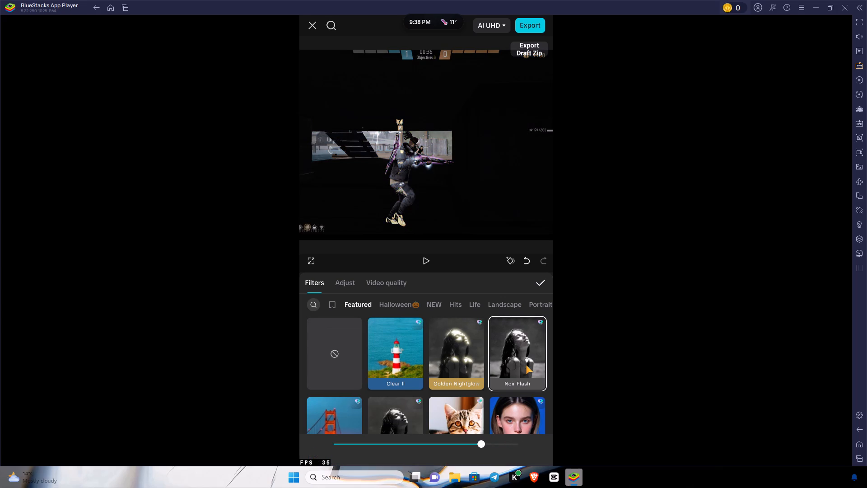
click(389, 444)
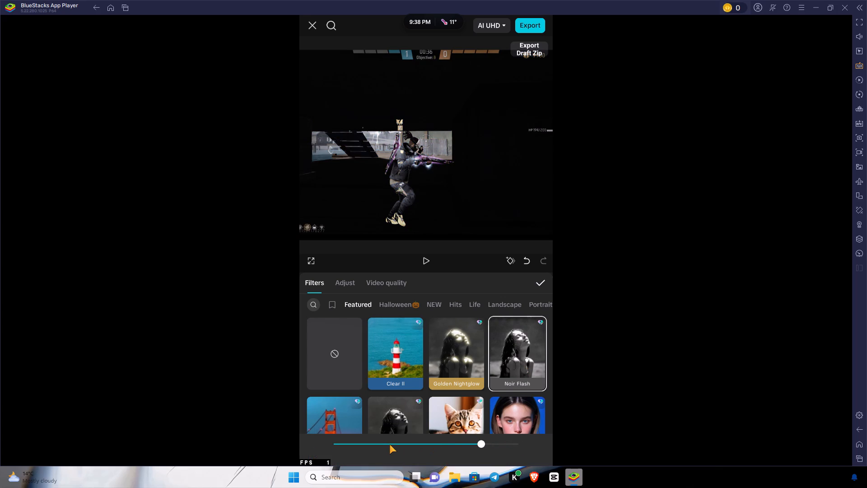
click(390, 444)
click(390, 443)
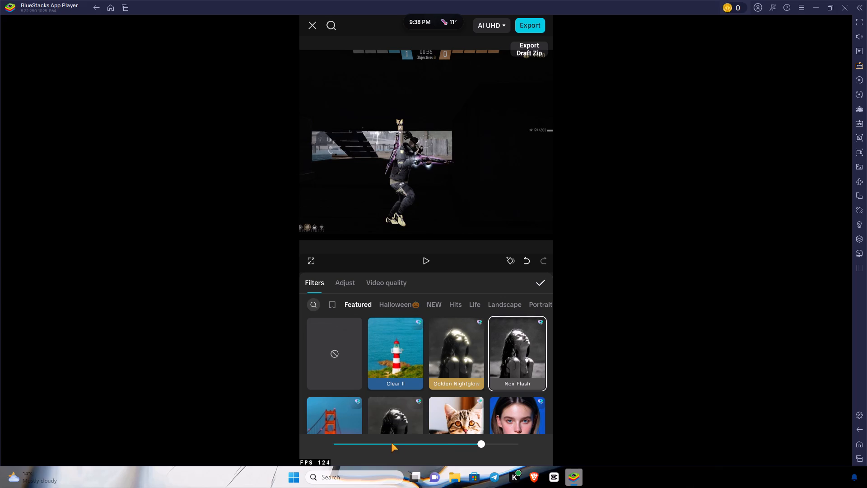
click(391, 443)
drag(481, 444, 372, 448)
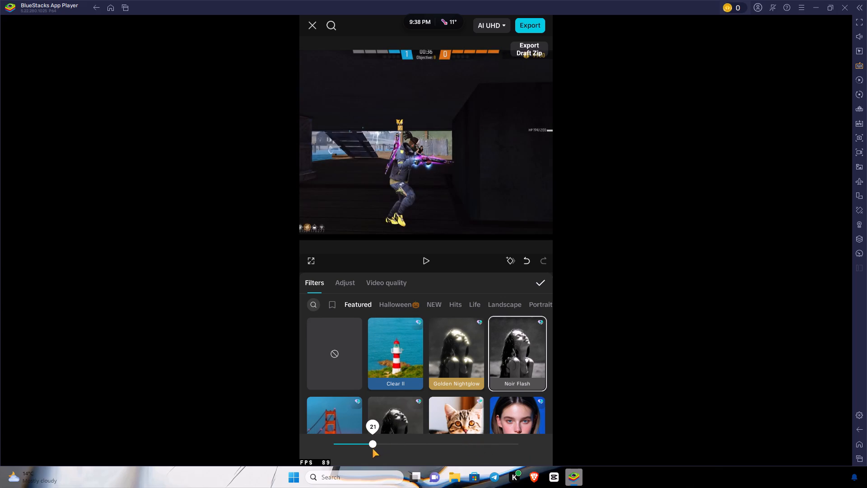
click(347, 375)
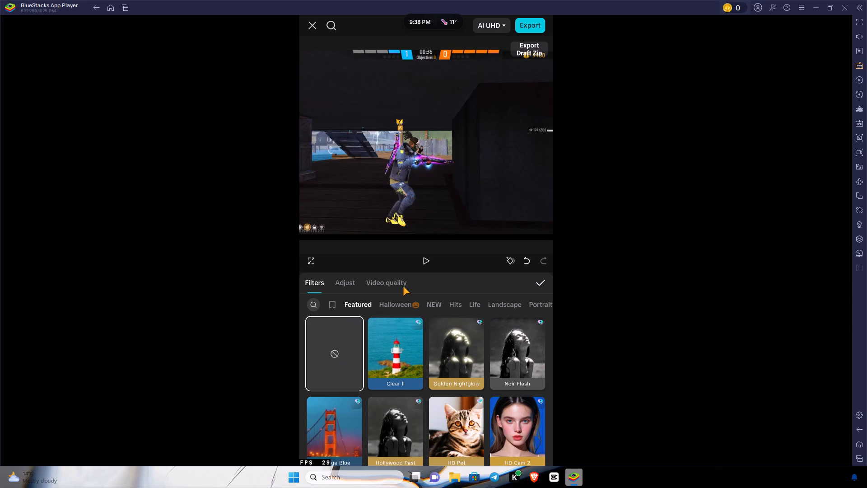
Search the filters for 4k, add the 4K filter with its intensity raised slightly, and apply it.
click(308, 304)
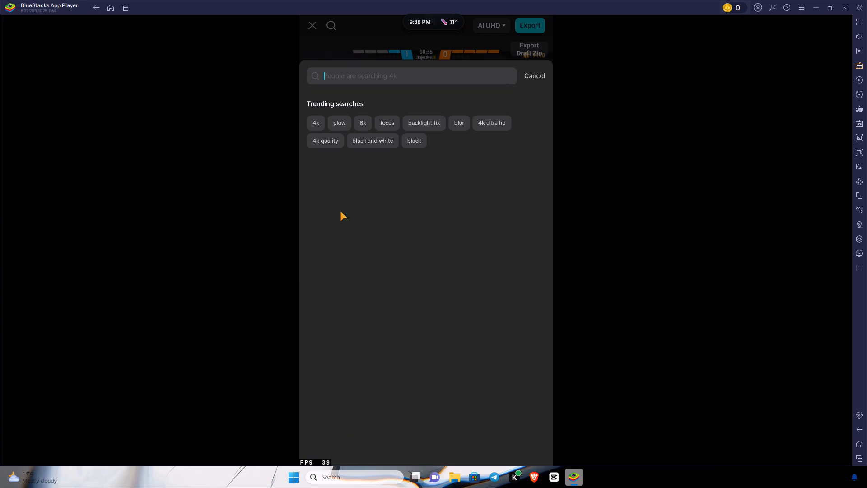
click(315, 117)
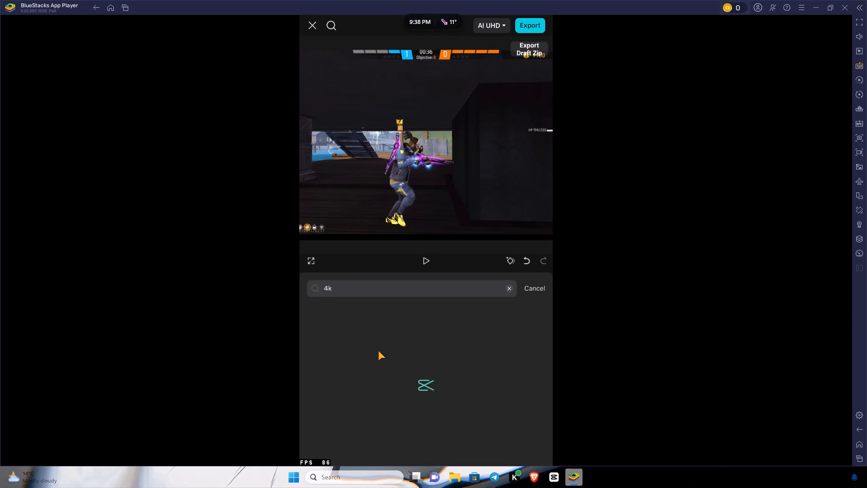
click(321, 351)
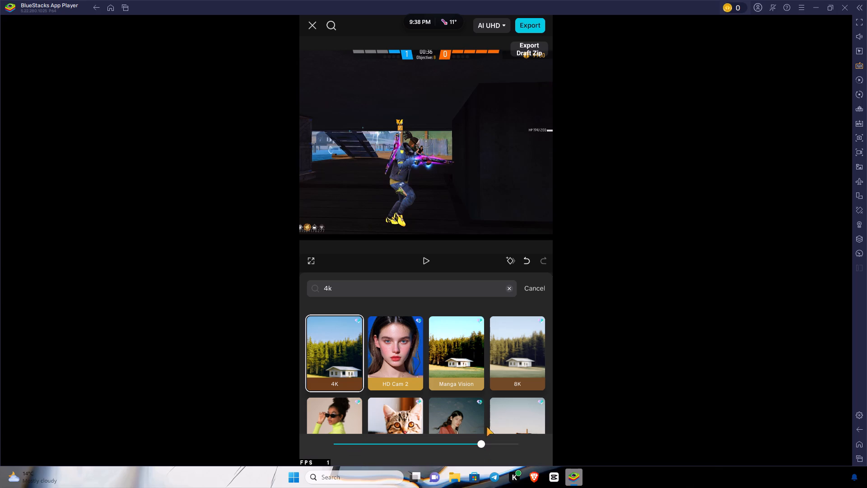
click(489, 441)
click(531, 286)
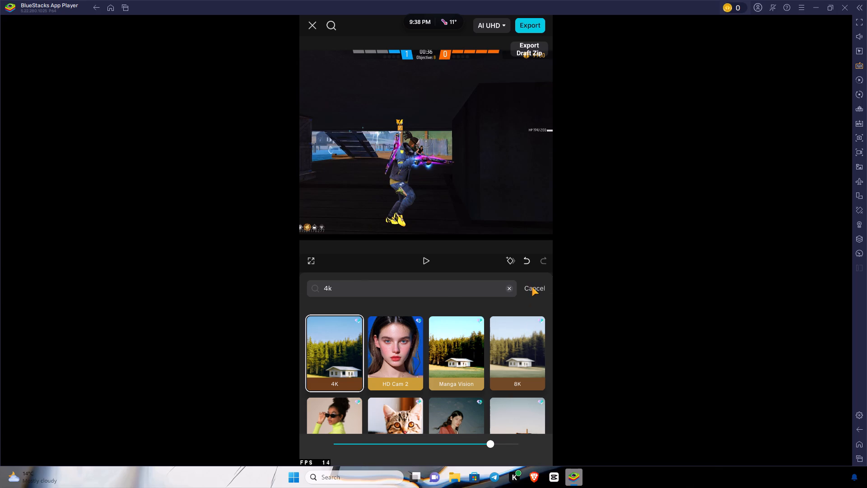
click(540, 283)
Extend the 4K filter on the timeline so it runs to the end of the last clip.
drag(464, 333, 464, 333)
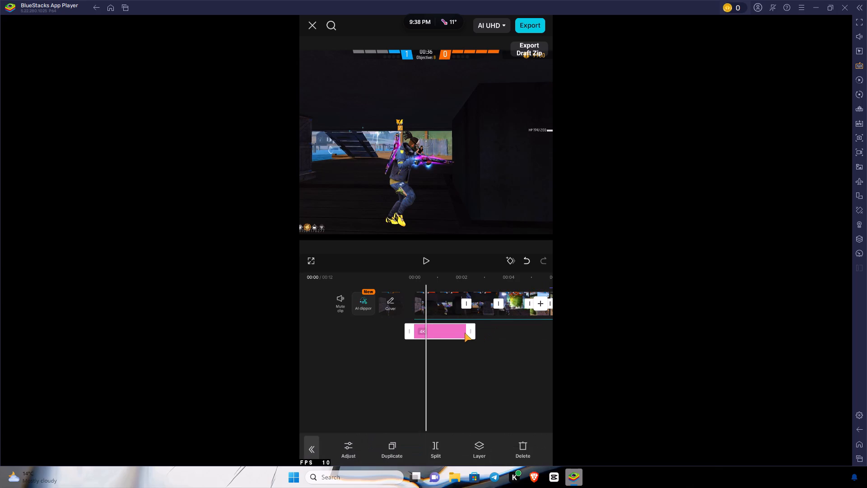
drag(464, 333, 471, 333)
drag(476, 330, 560, 345)
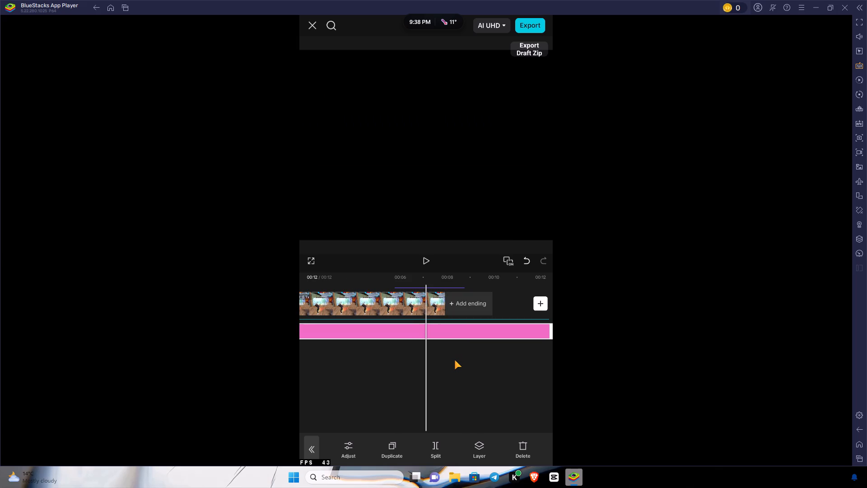
click(454, 360)
Add the Clear II filter from the start of the video at its default intensity and apply it.
drag(408, 361, 515, 363)
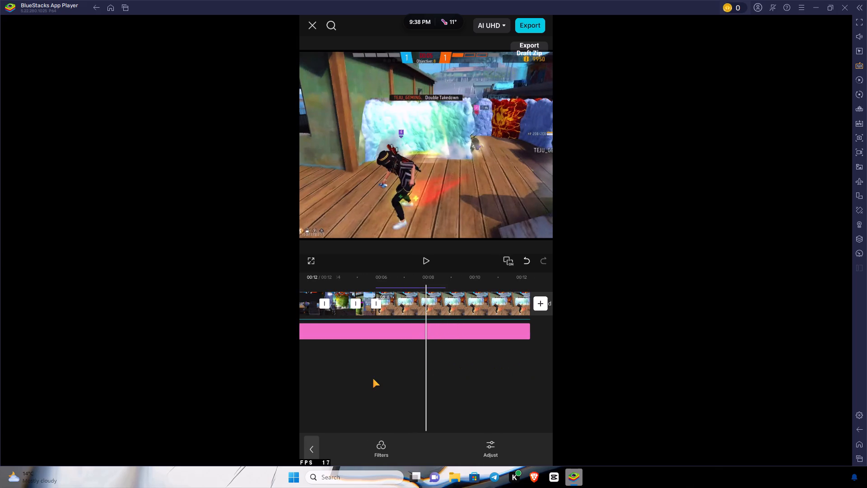
drag(373, 377, 534, 382)
drag(410, 376, 430, 372)
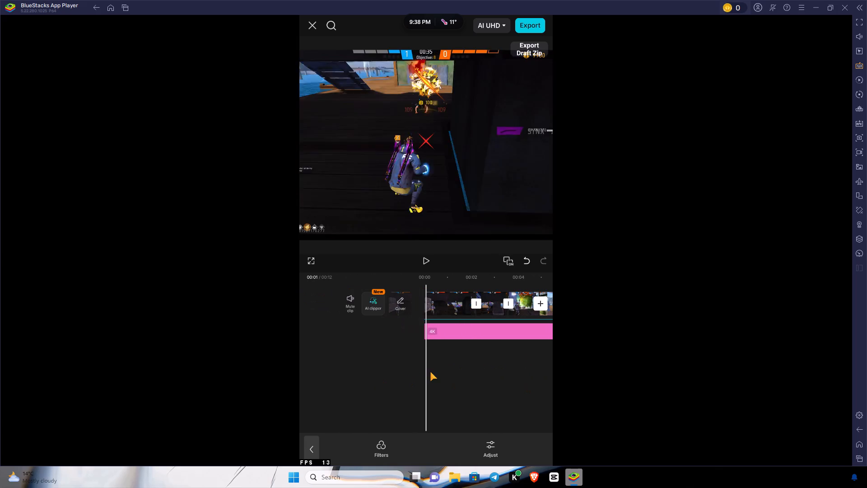
click(380, 447)
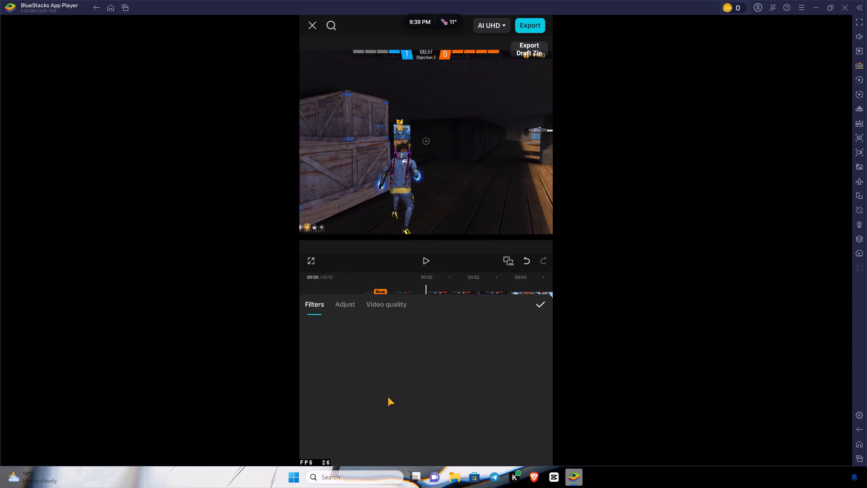
click(387, 337)
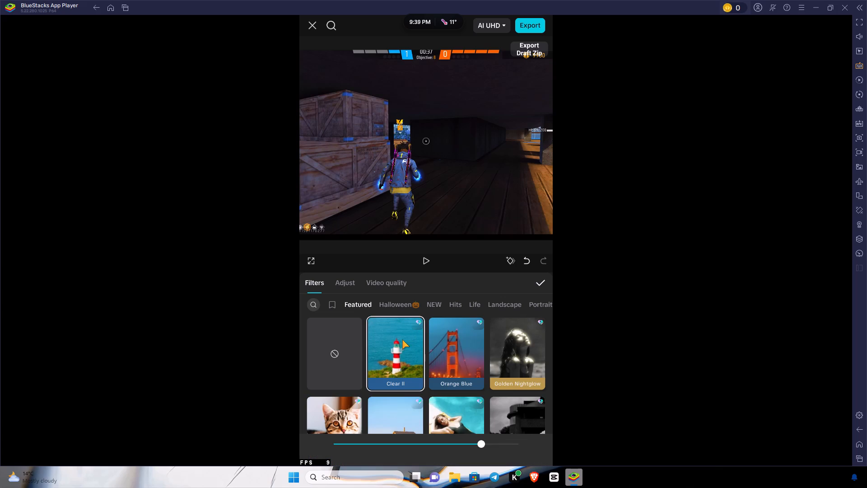
click(540, 286)
Extend the Clear II filter on the timeline so it runs to the end of the last clip.
drag(477, 350, 552, 347)
drag(480, 349, 536, 349)
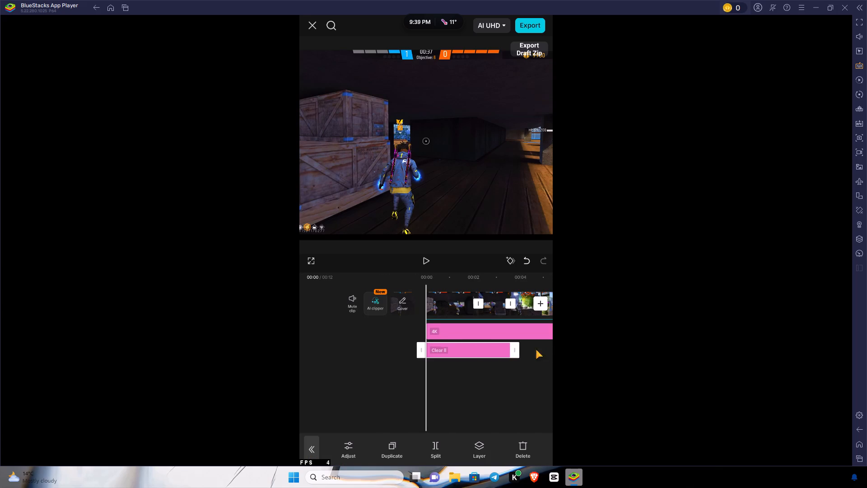
drag(536, 349, 586, 350)
Search the filters for flash ccd, add the Flash CCD filter from the video's start with its intensity reduced to 63, and apply it.
drag(431, 375, 583, 385)
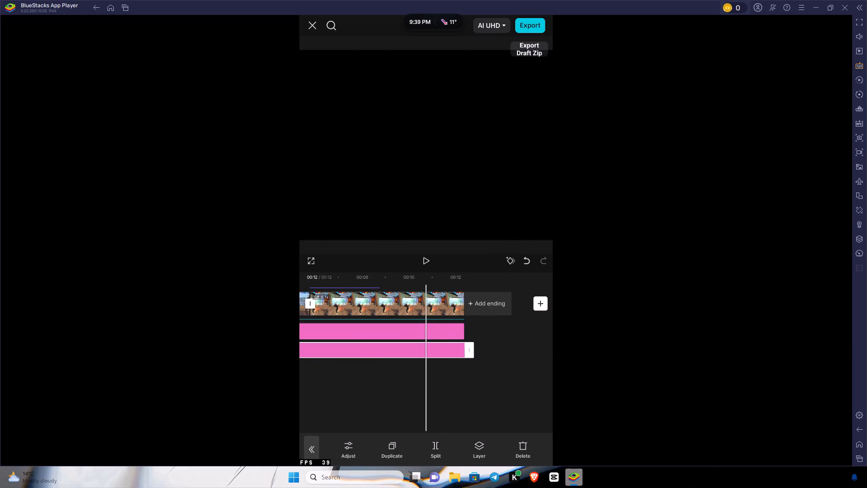
drag(396, 394, 533, 392)
click(452, 390)
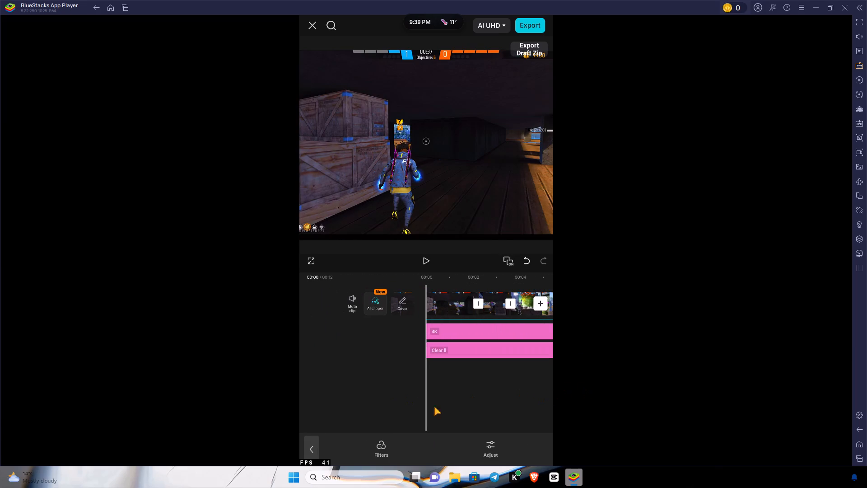
click(387, 437)
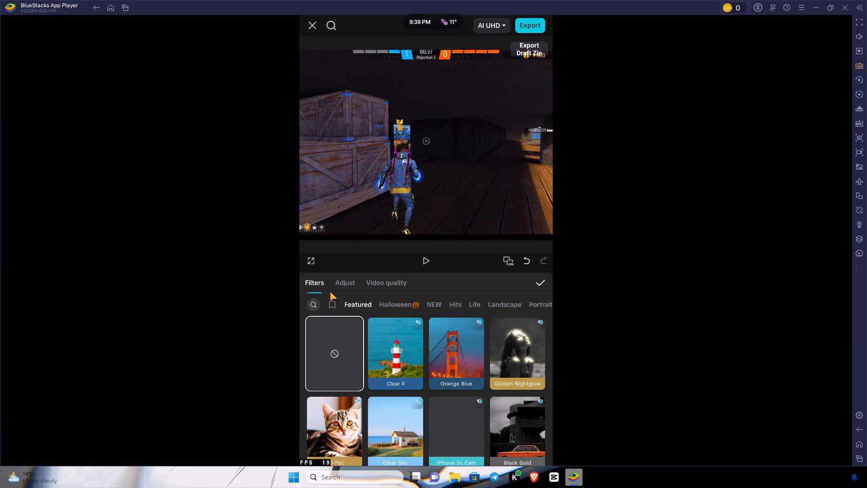
click(311, 307)
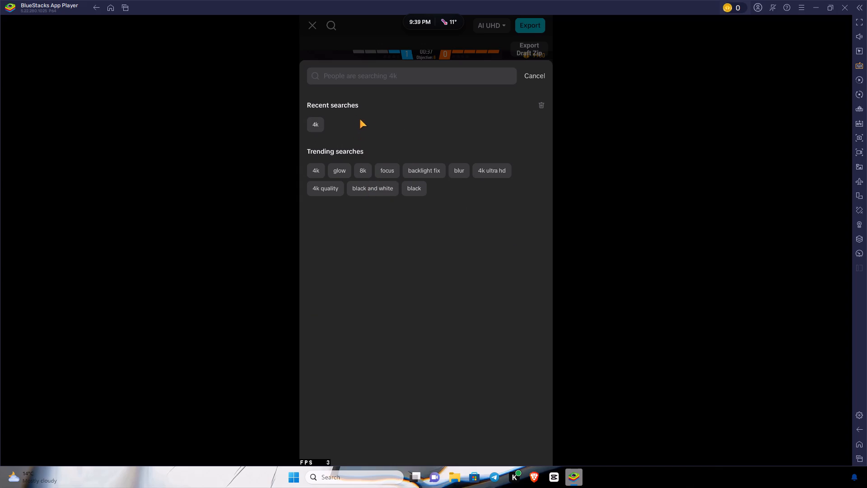
key(f)
text(las)
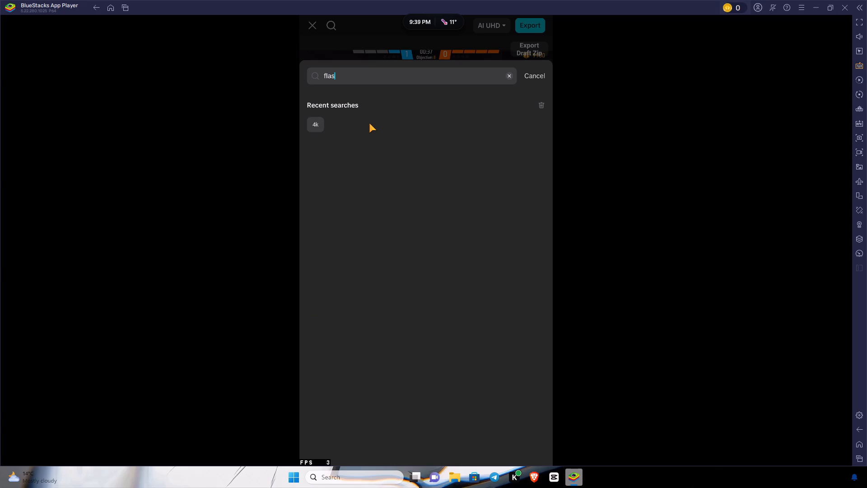
text(h ccd)
key(Return)
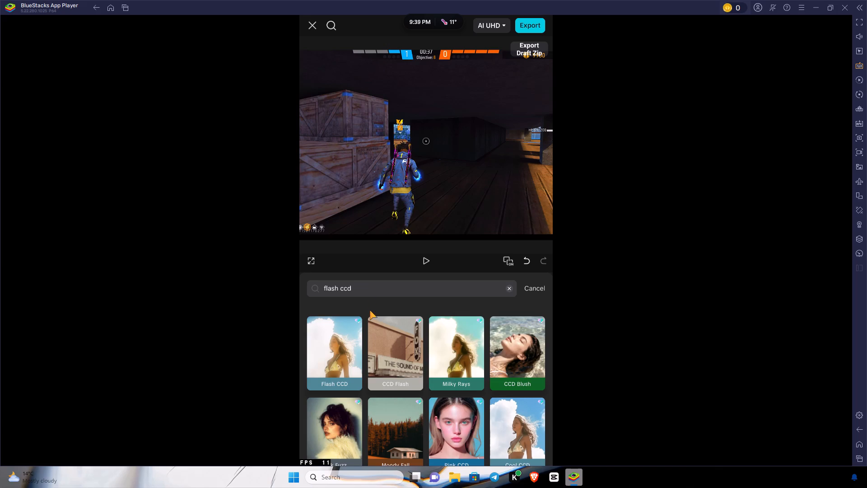
click(336, 333)
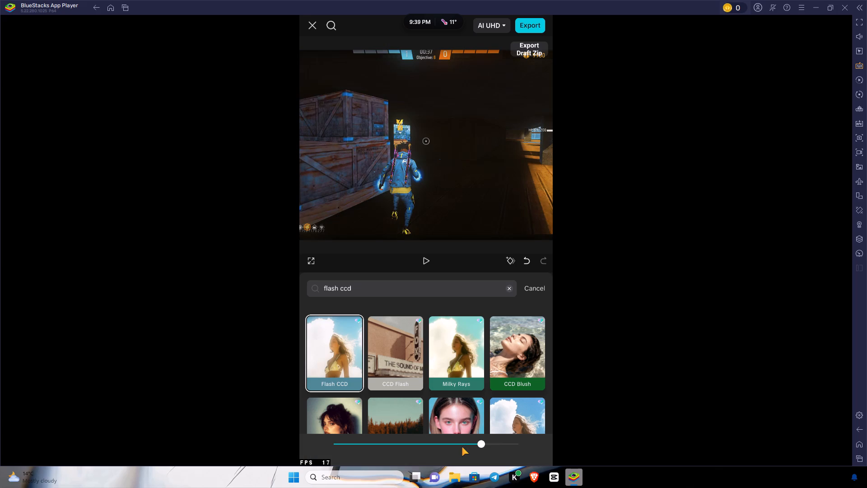
drag(480, 444, 450, 444)
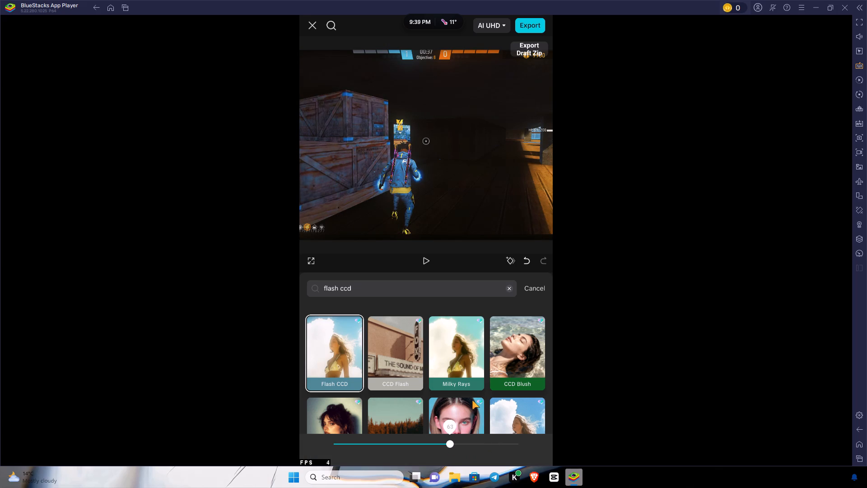
click(533, 297)
click(533, 285)
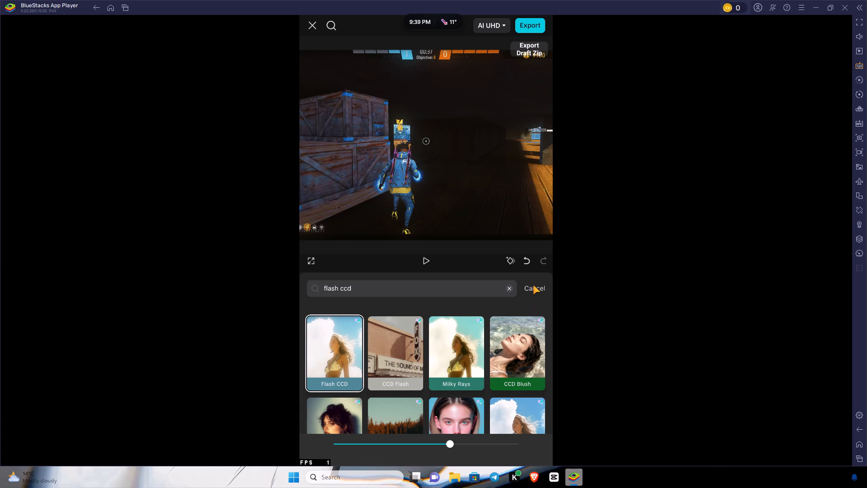
click(535, 285)
Extend the Flash CCD filter on the timeline to the end of the last clip.
drag(482, 372, 556, 365)
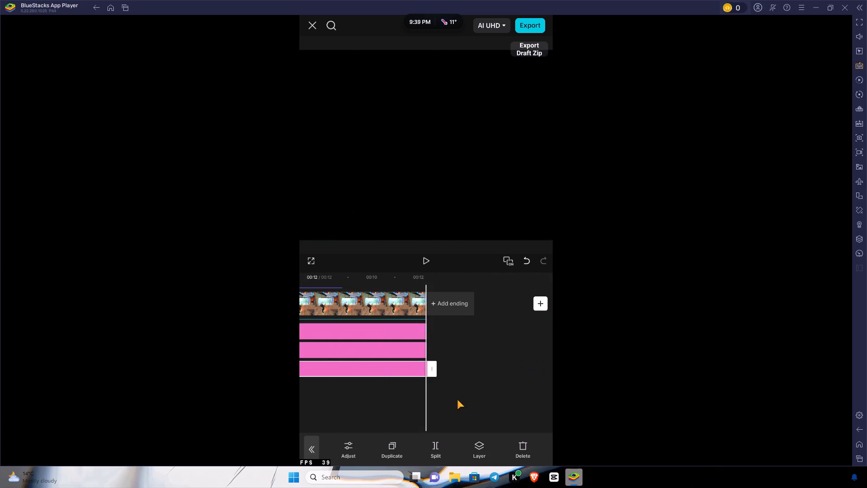
click(457, 399)
Set the last clip's saturation to -12 in its adjustments.
drag(397, 405, 436, 400)
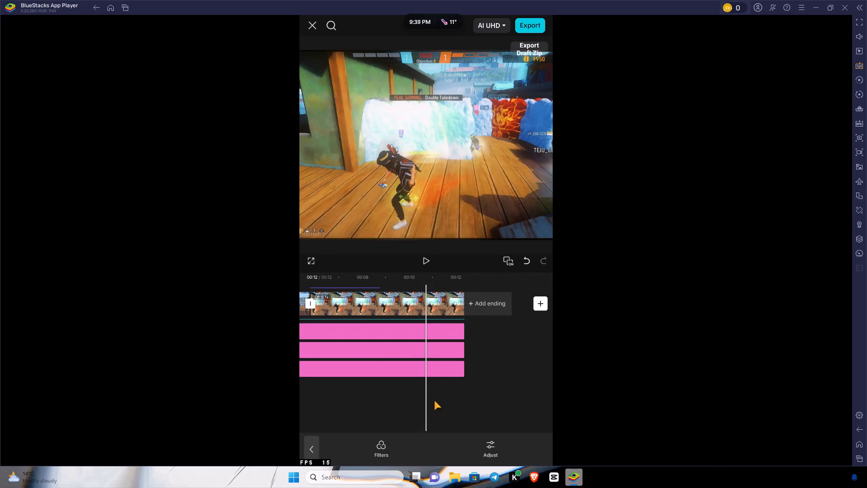
click(407, 302)
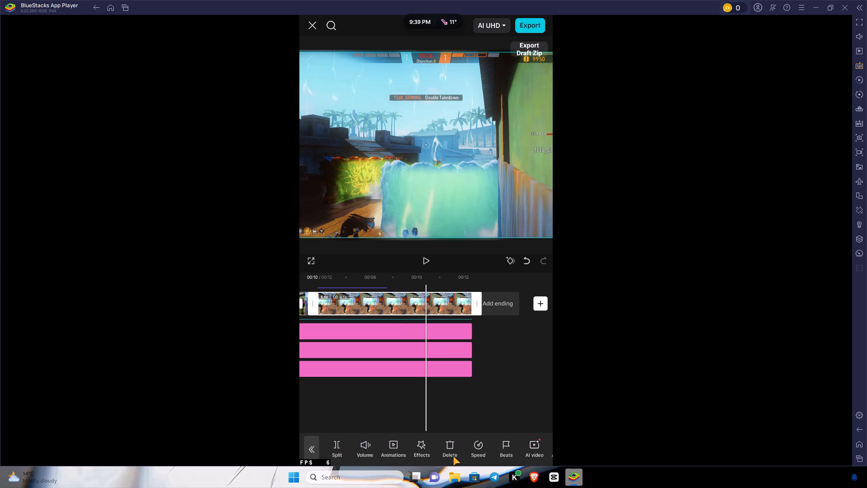
drag(465, 445, 452, 445)
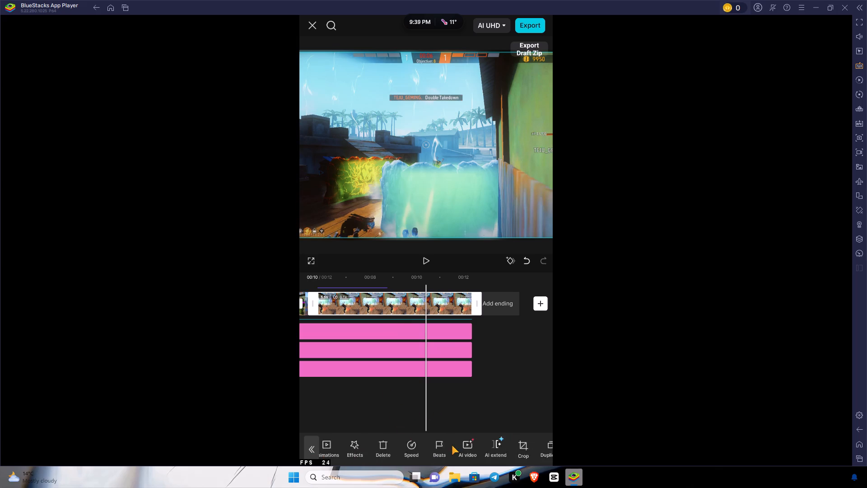
drag(452, 445, 306, 453)
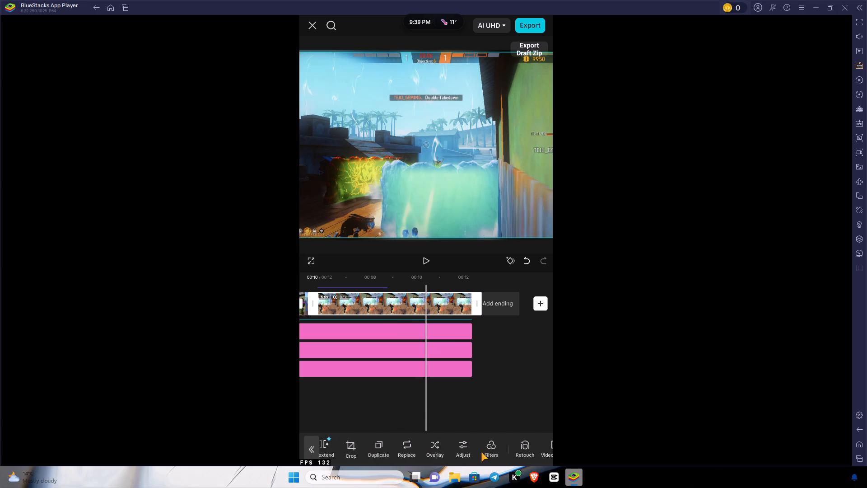
click(461, 441)
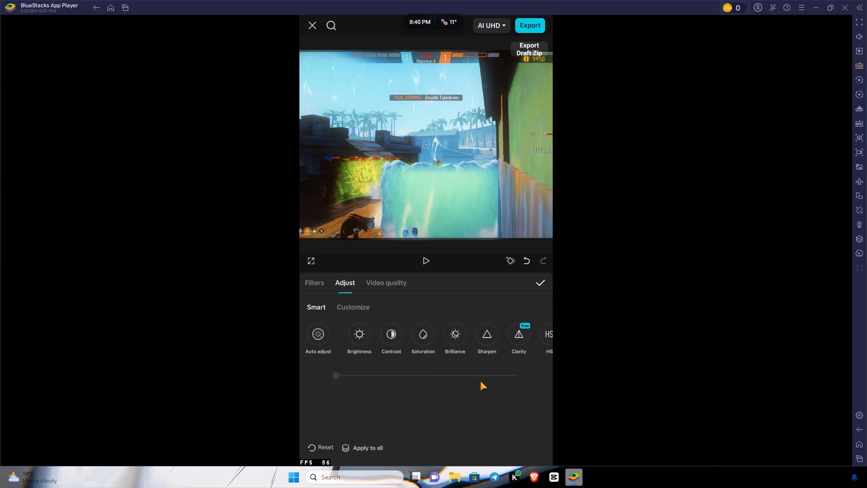
click(479, 336)
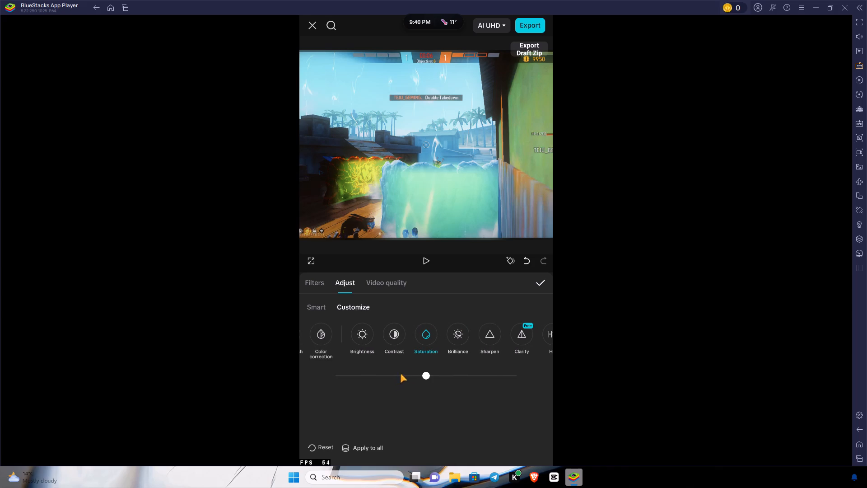
click(410, 375)
click(403, 374)
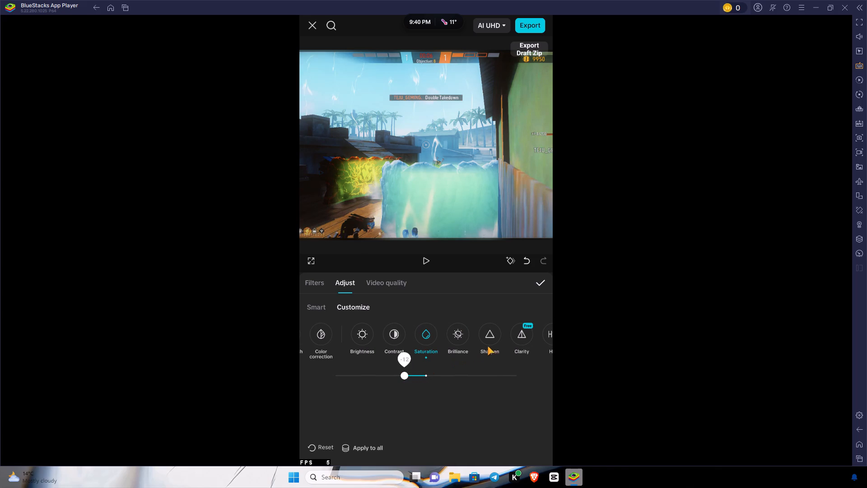
Set the last clip's sharpen to 12 and raise its clarity to about a third of the range.
click(488, 343)
click(356, 376)
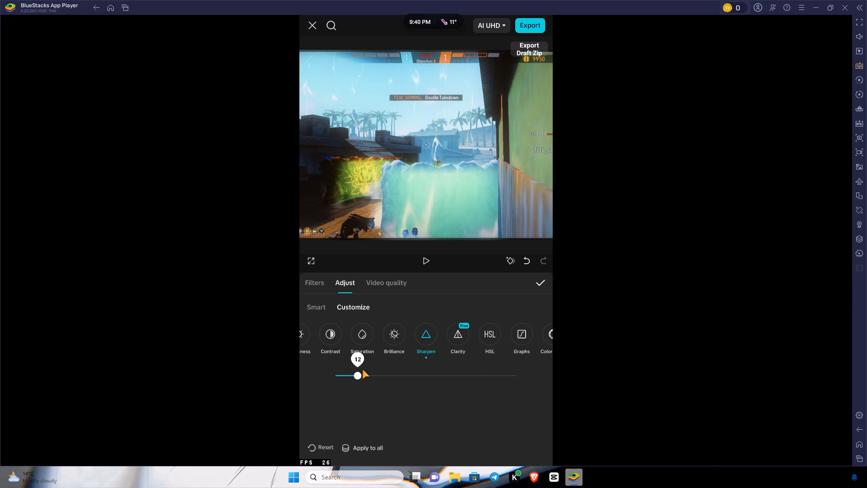
click(457, 338)
click(393, 379)
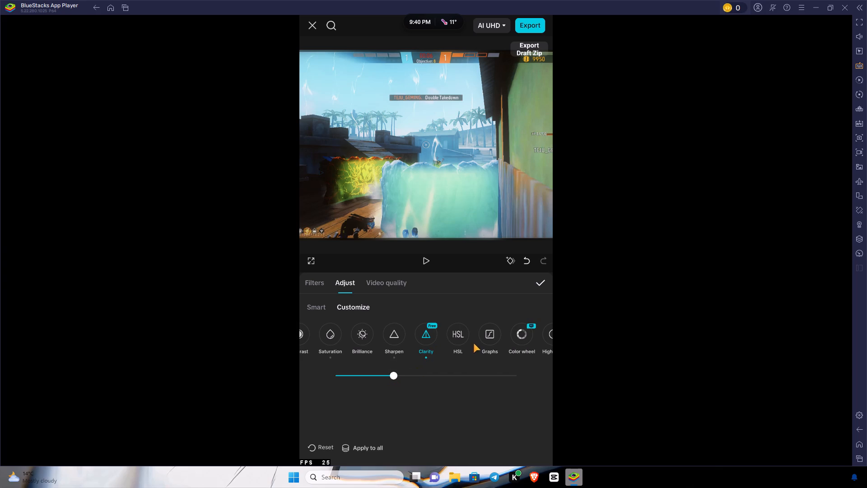
Raise the last clip's vignette to slightly above 10 and apply the adjustments.
drag(475, 343, 365, 367)
drag(500, 343, 393, 357)
drag(475, 333, 402, 346)
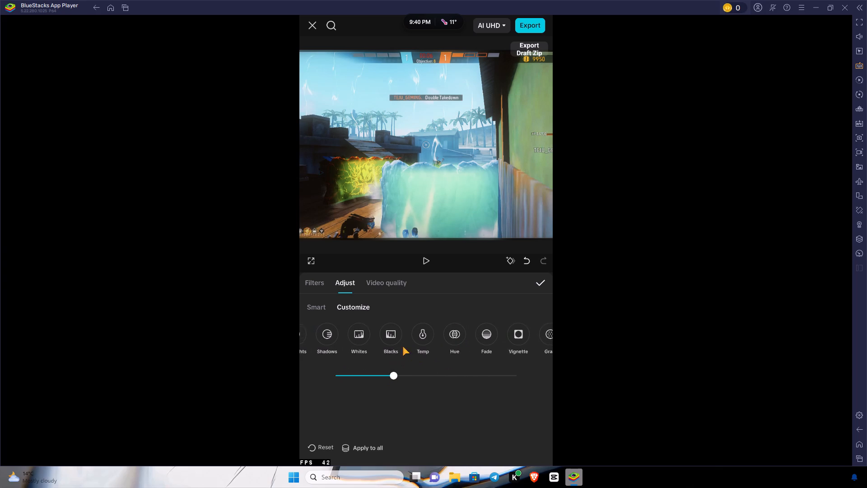
drag(402, 346, 397, 347)
click(506, 342)
click(443, 377)
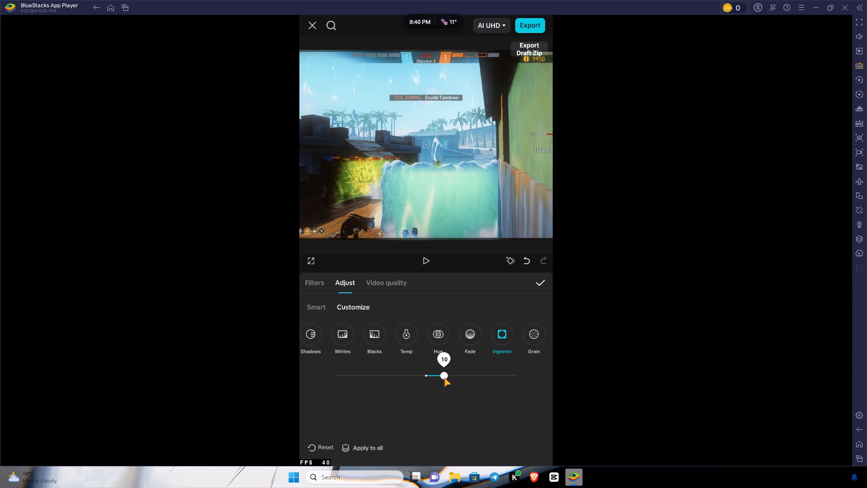
click(451, 373)
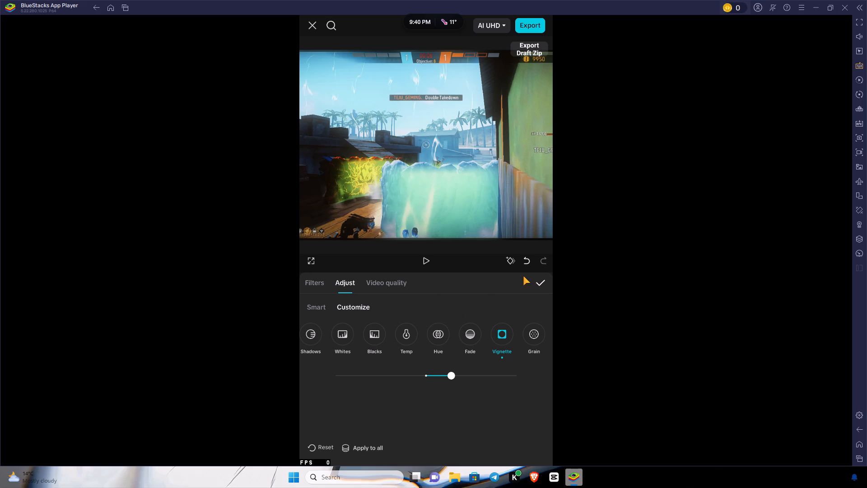
click(537, 281)
click(477, 375)
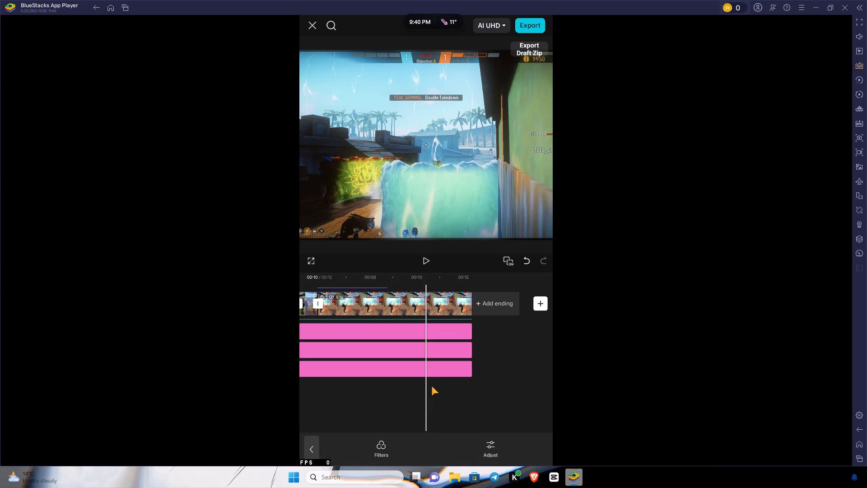
Add the trending Shake video effect to the last clip and set its speed to 5.
drag(392, 394, 437, 393)
click(428, 301)
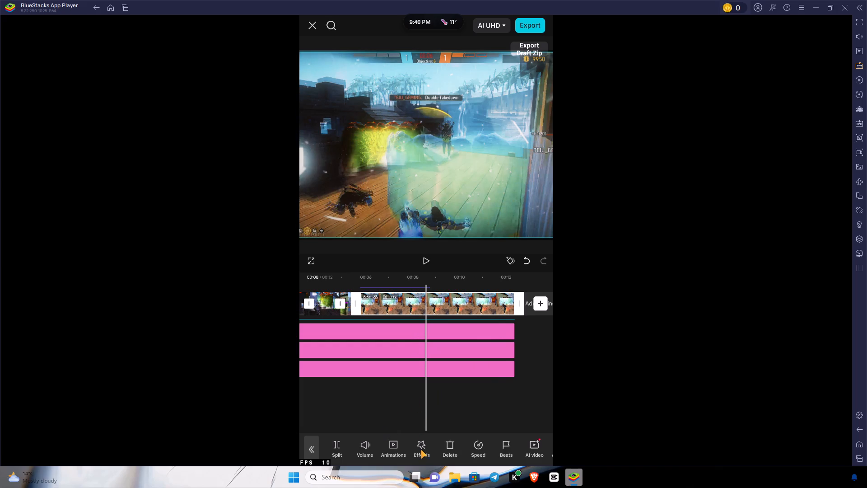
click(420, 449)
click(353, 446)
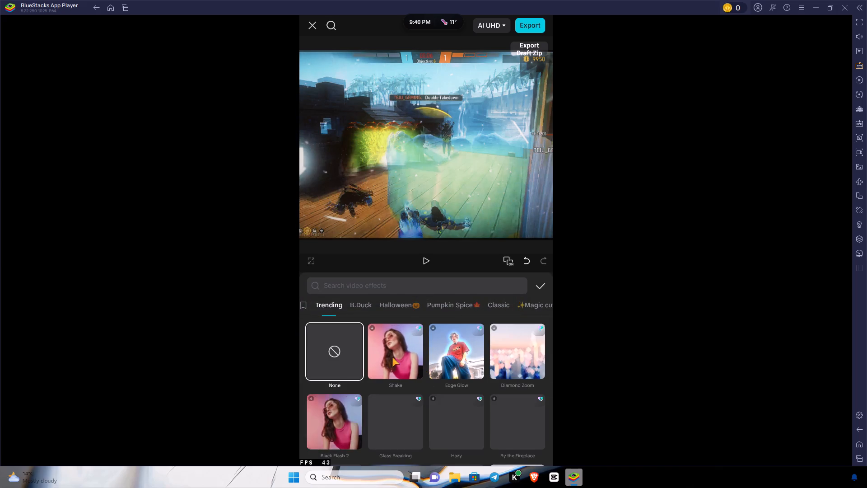
click(392, 357)
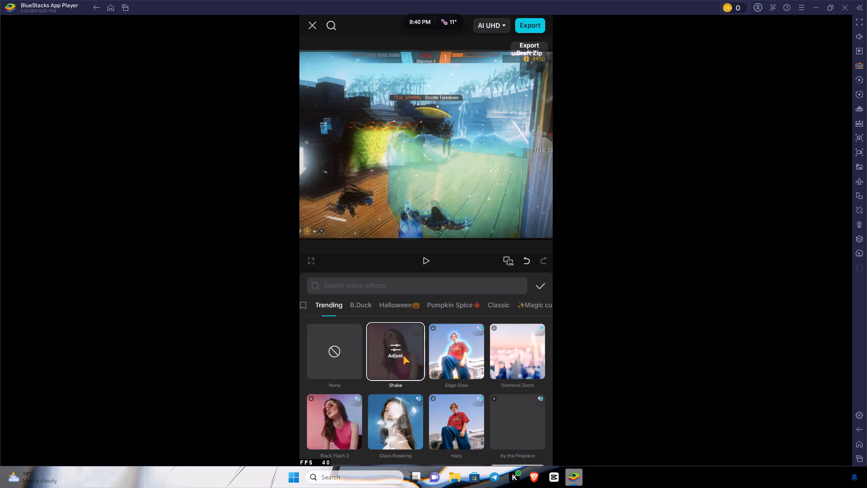
click(395, 353)
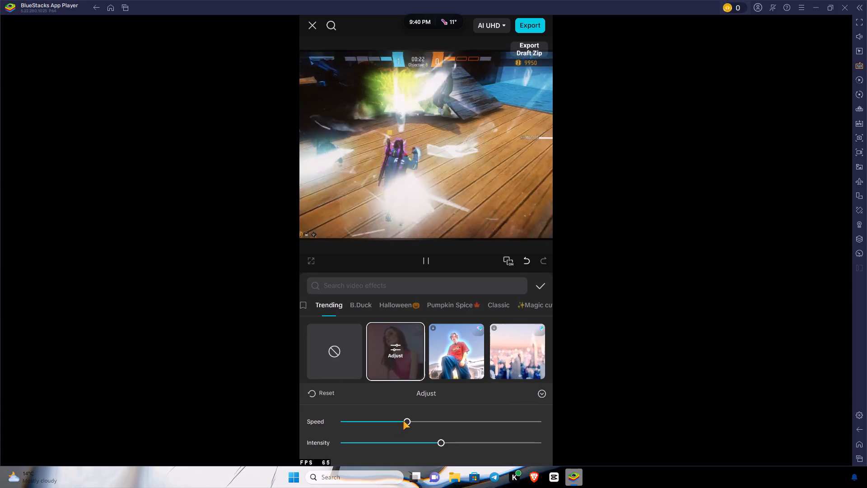
drag(403, 420, 351, 424)
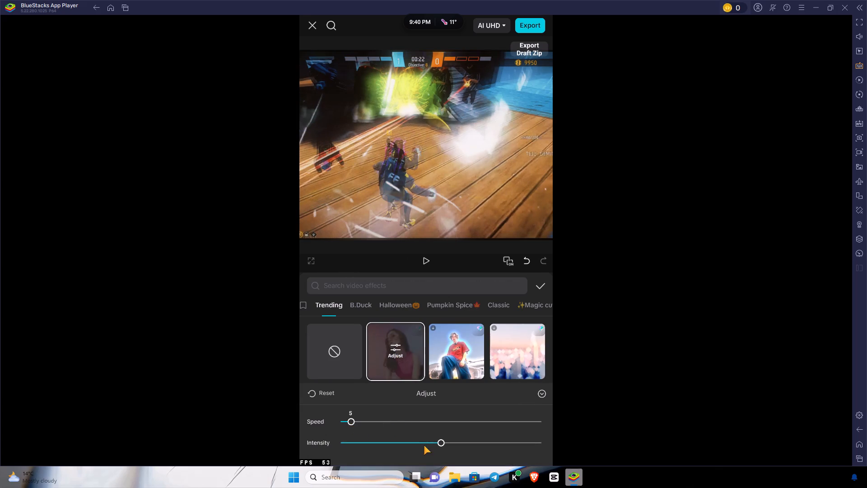
Lower the Shake effect's intensity to about 5, matching its speed, and apply the effect to the last clip.
drag(437, 441, 346, 441)
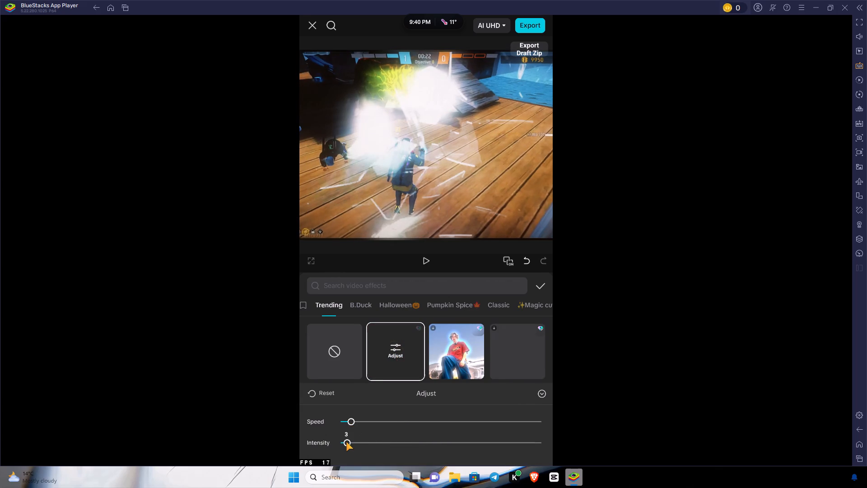
drag(346, 441, 347, 441)
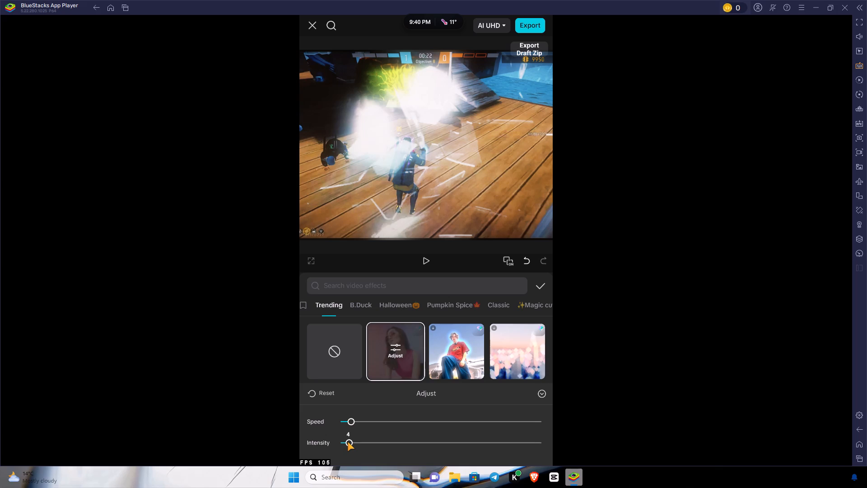
drag(347, 441, 349, 441)
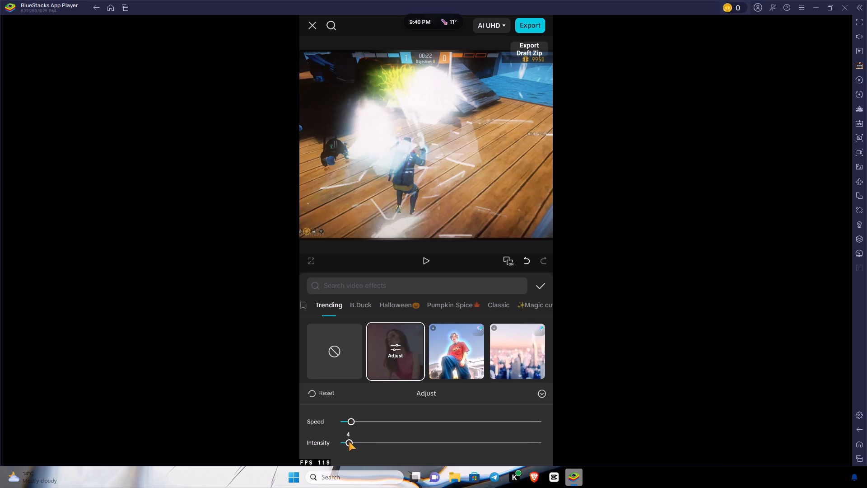
drag(349, 441, 354, 444)
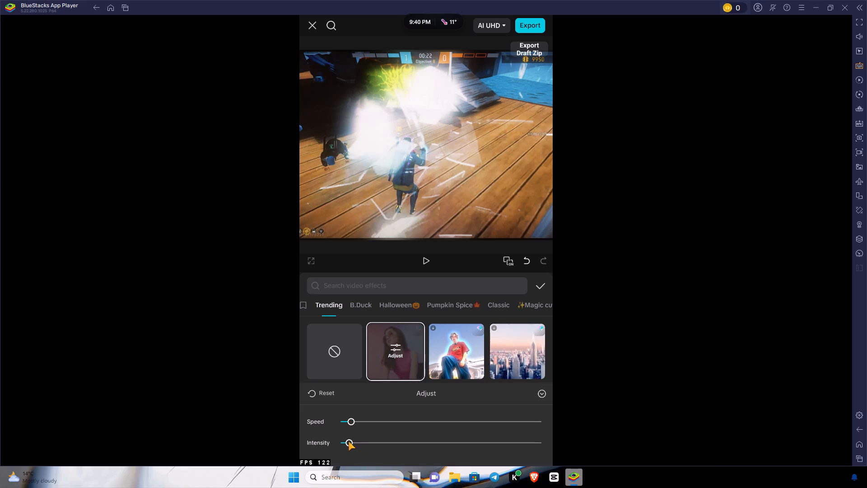
drag(348, 441, 349, 440)
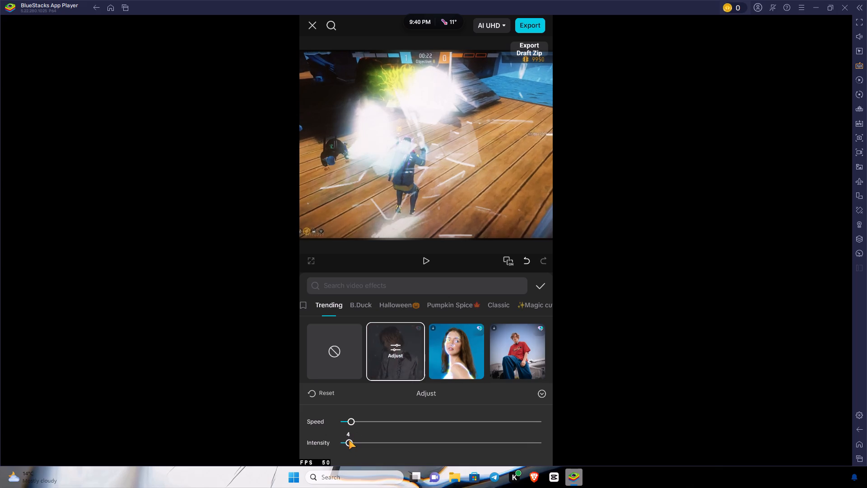
drag(349, 440, 352, 441)
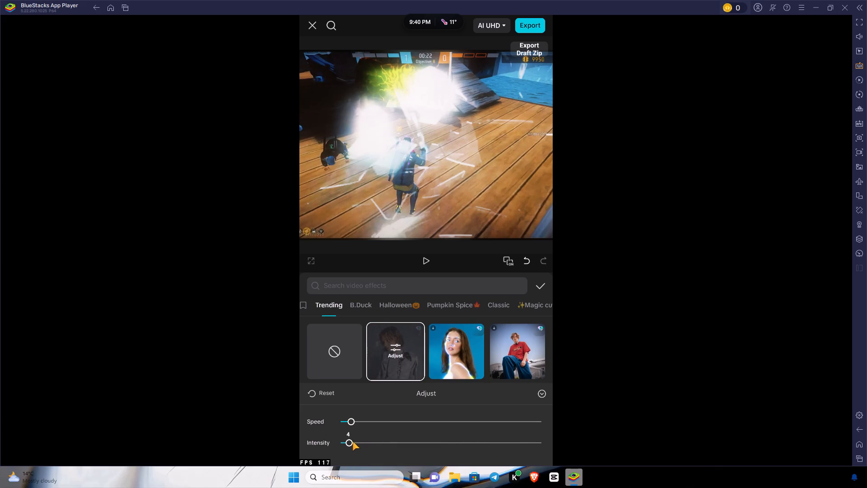
drag(352, 441, 371, 437)
click(348, 441)
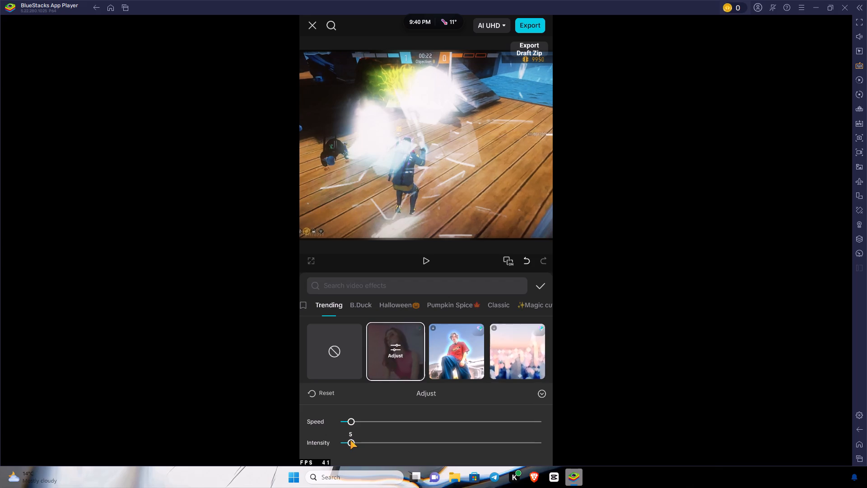
click(539, 289)
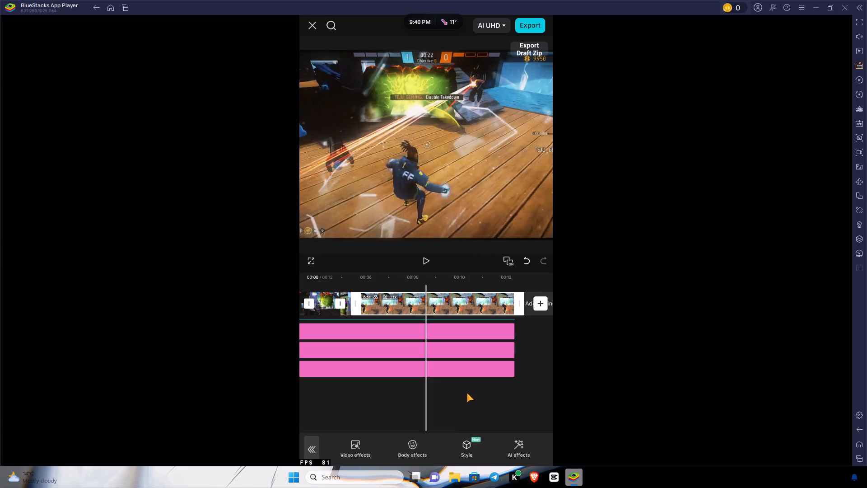
click(466, 392)
Add the Black Flash 2 video effect near the start of the last clip with its speed set to 48.
drag(399, 407, 455, 398)
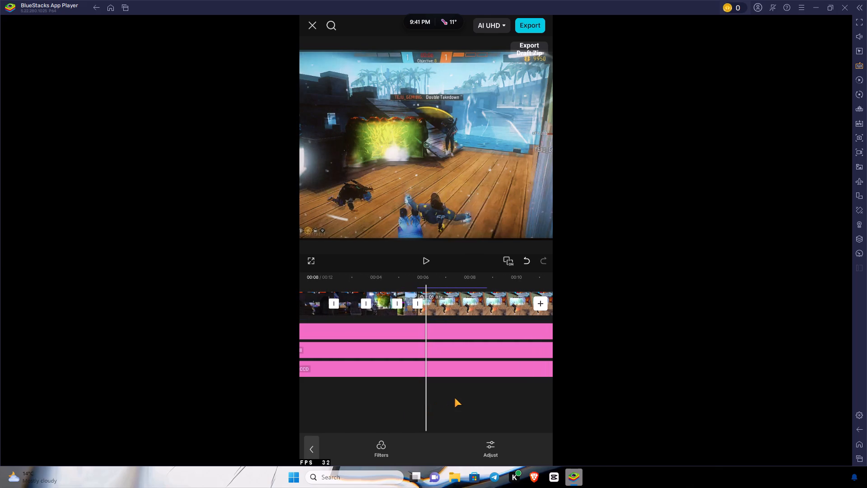
click(313, 445)
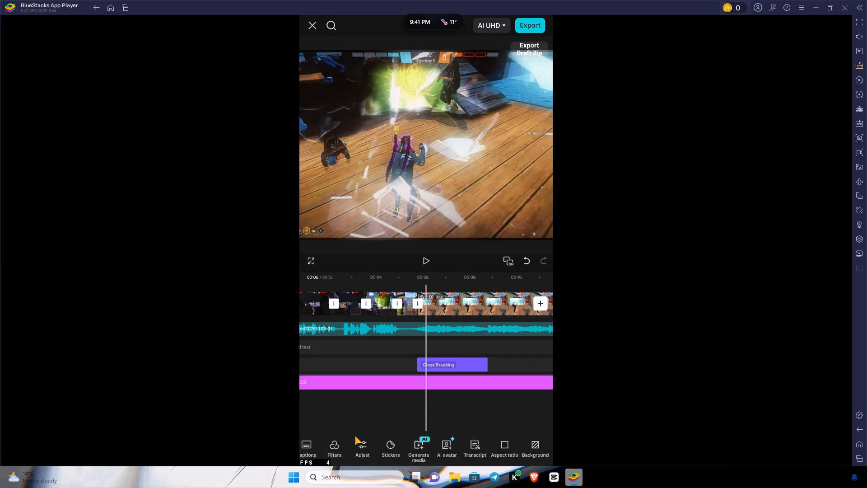
drag(382, 442, 475, 442)
click(335, 444)
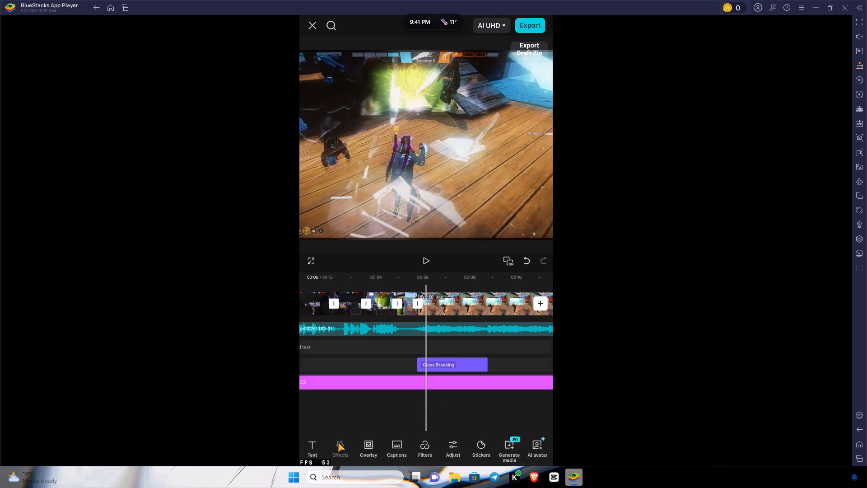
click(354, 446)
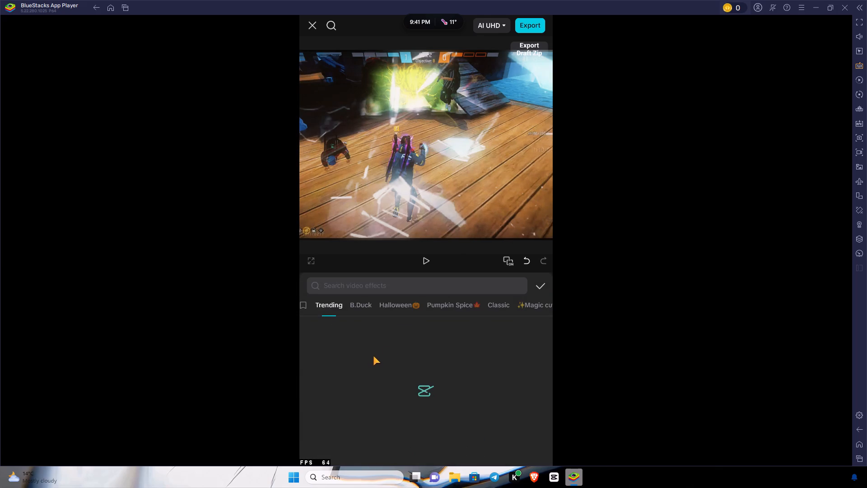
click(404, 370)
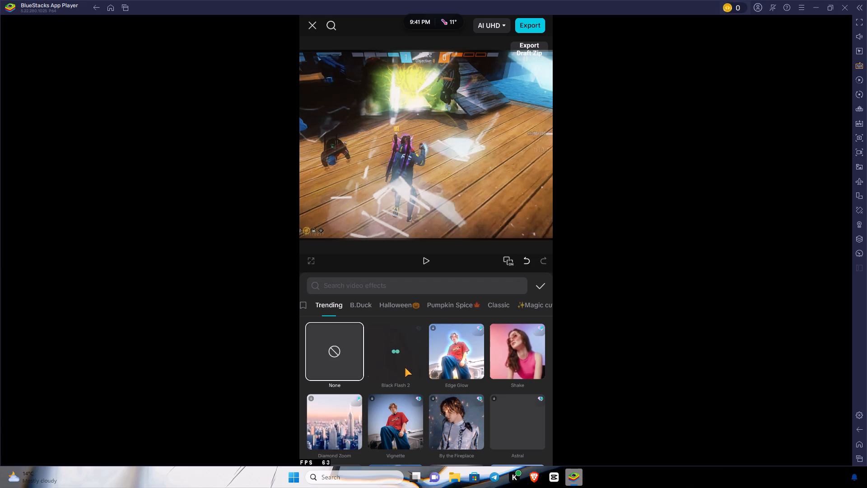
click(396, 345)
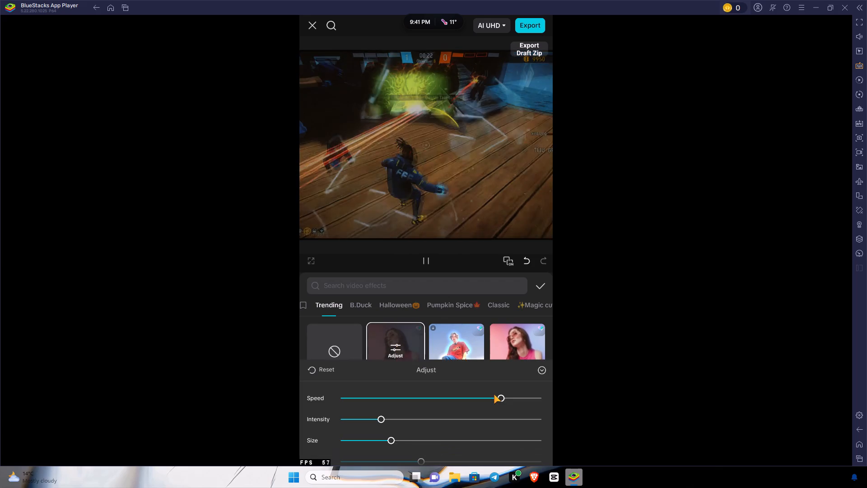
drag(495, 395, 435, 396)
click(461, 397)
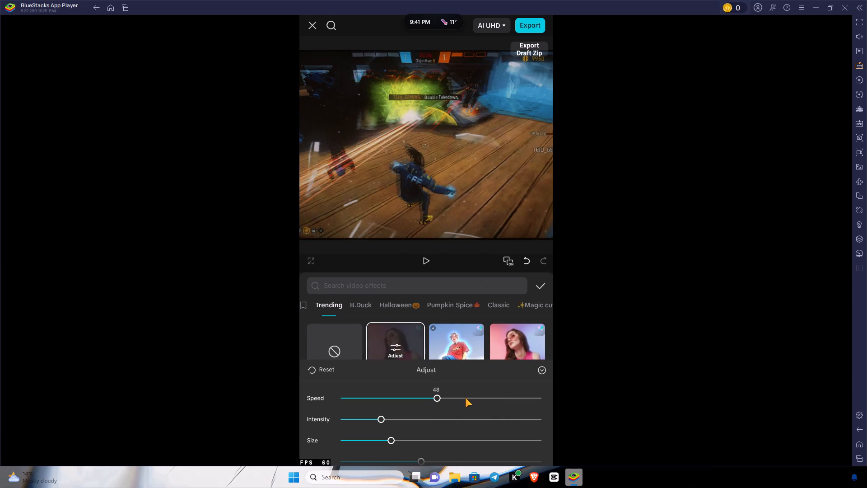
click(537, 283)
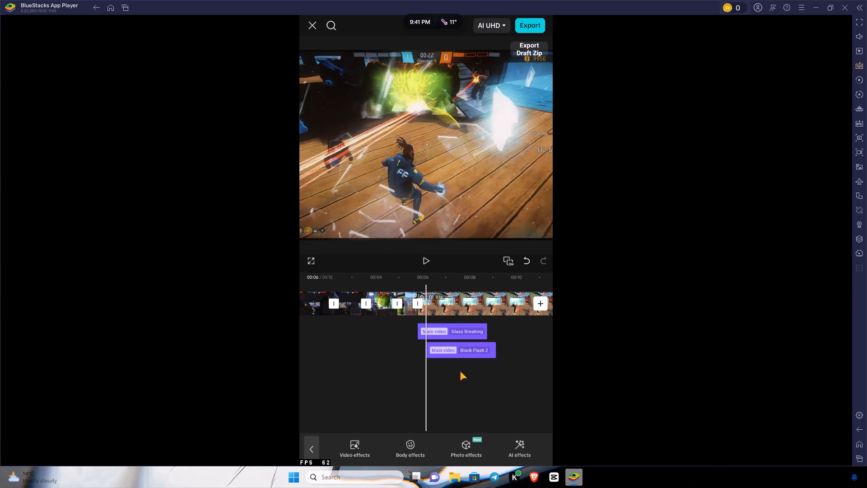
Stretch the Black Flash 2 effect on the timeline so it spans the last clip from its start to its end.
click(429, 350)
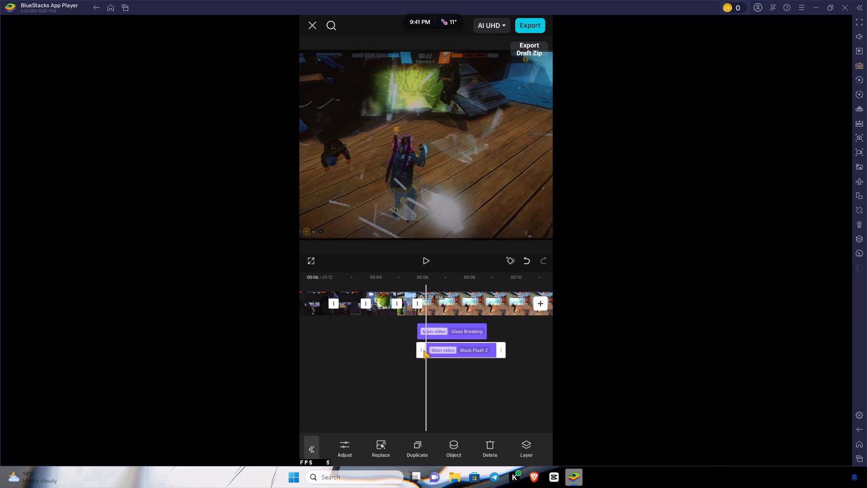
drag(423, 350, 417, 350)
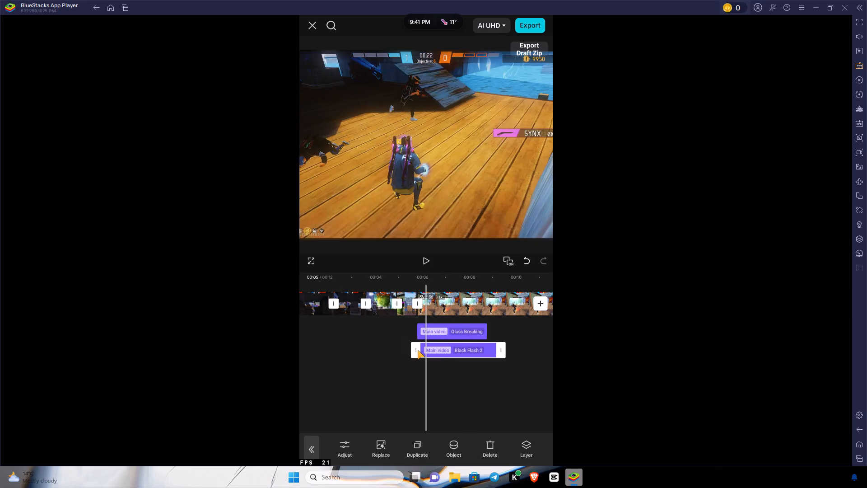
drag(417, 350, 415, 350)
drag(468, 379, 404, 377)
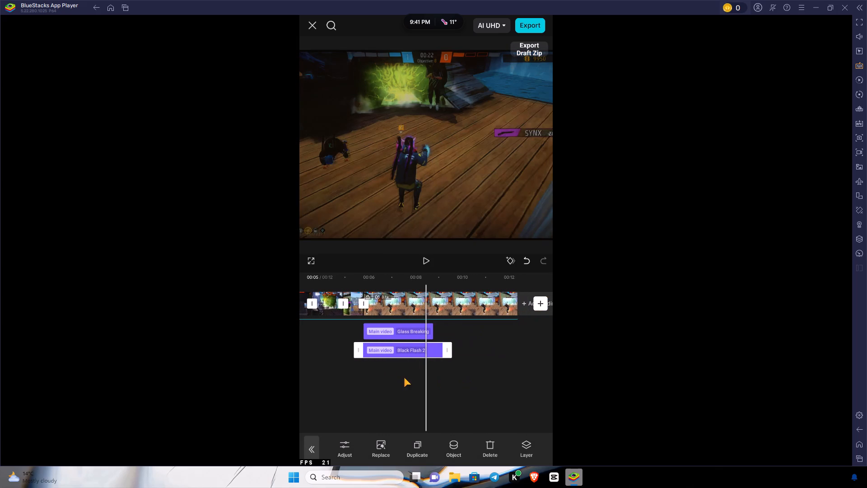
drag(404, 377, 404, 377)
drag(444, 345, 512, 342)
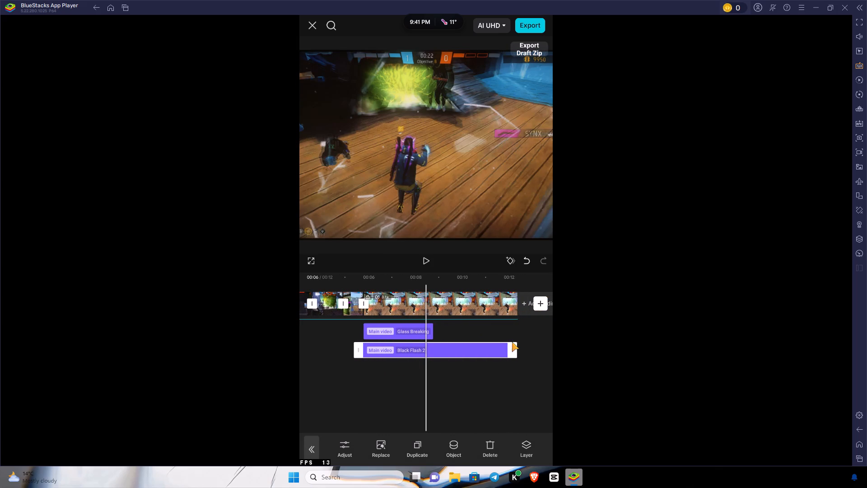
drag(512, 342, 519, 340)
click(471, 372)
Search the clip animations for fade in and add the first Fade In animation to the first clip.
drag(397, 380, 412, 379)
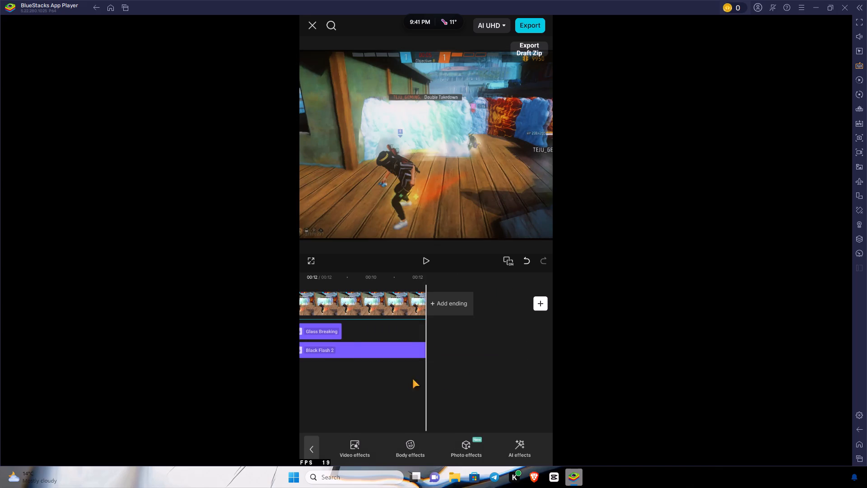
drag(412, 379, 451, 377)
click(312, 446)
drag(340, 402, 342, 402)
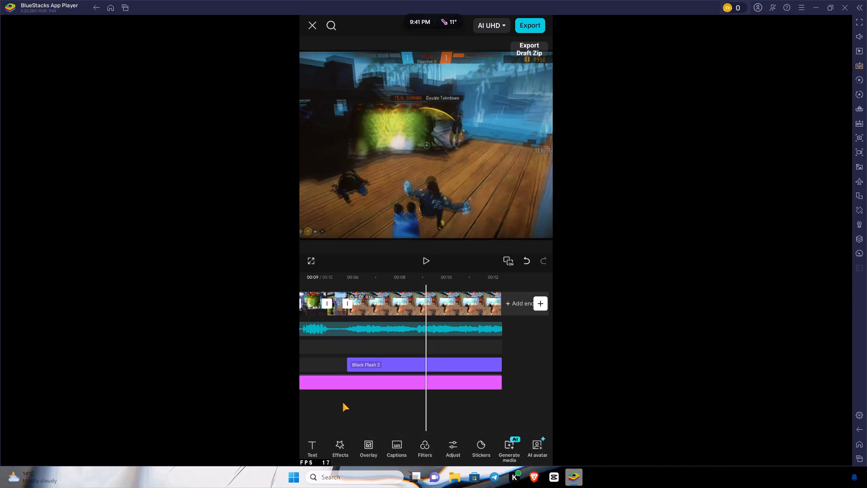
drag(342, 402, 435, 400)
drag(365, 402, 456, 402)
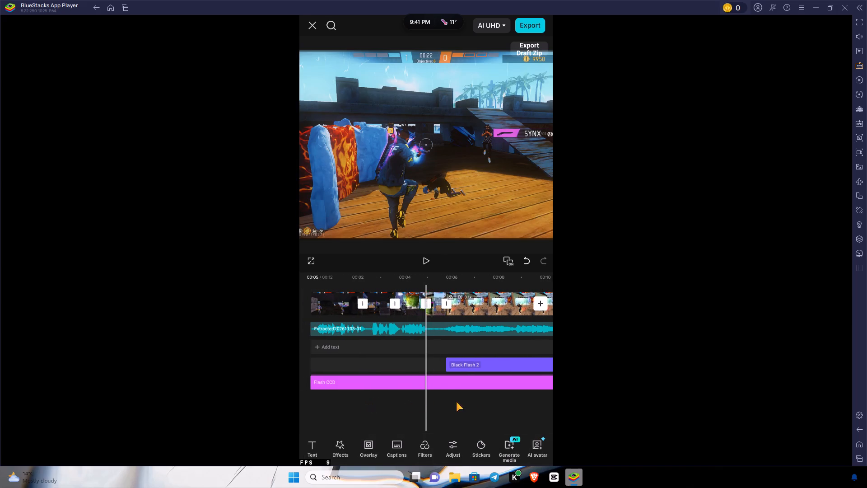
drag(456, 402, 488, 401)
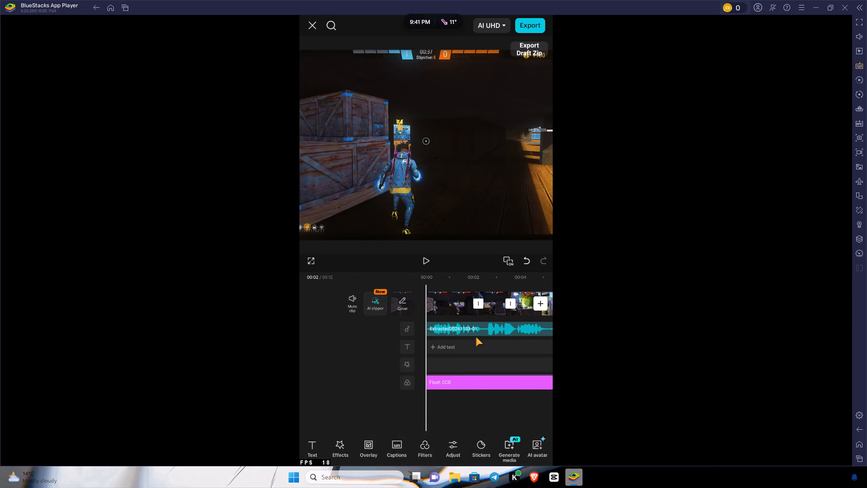
click(433, 307)
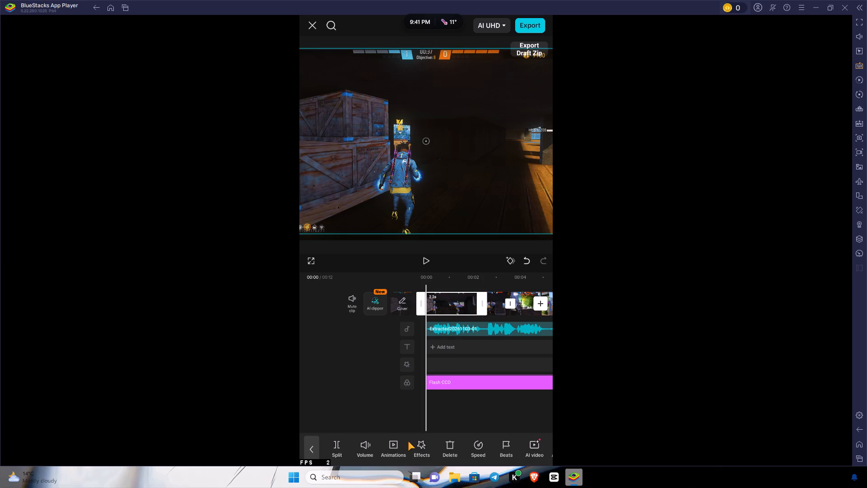
click(392, 441)
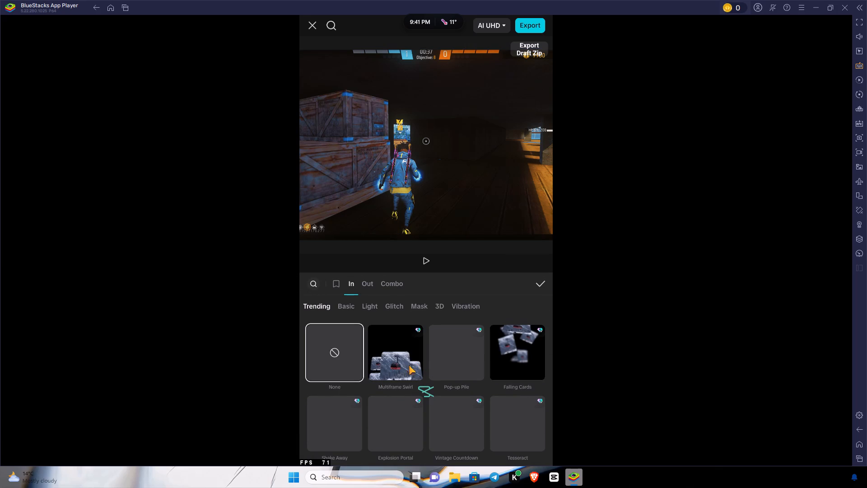
scroll(406, 369, down, 1)
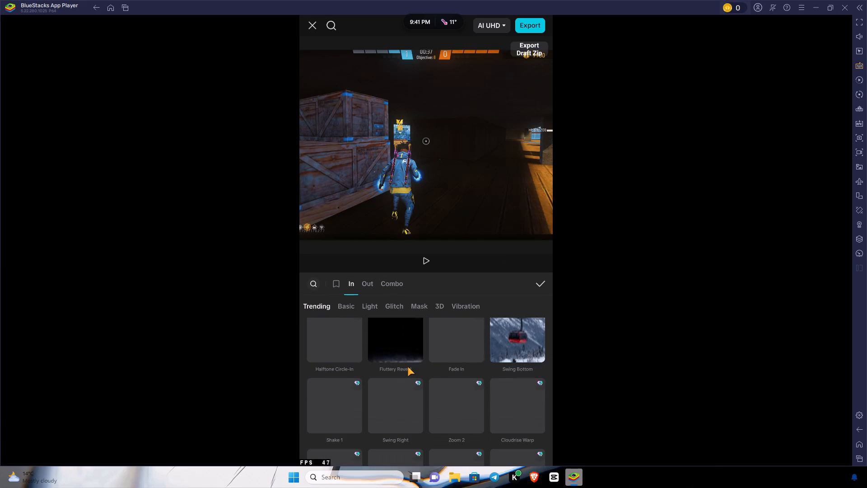
scroll(407, 366, up, 1)
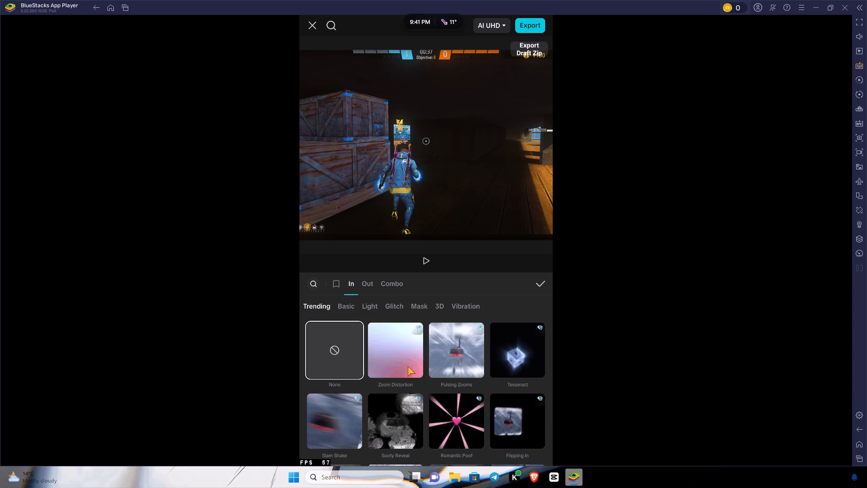
scroll(408, 365, down, 1)
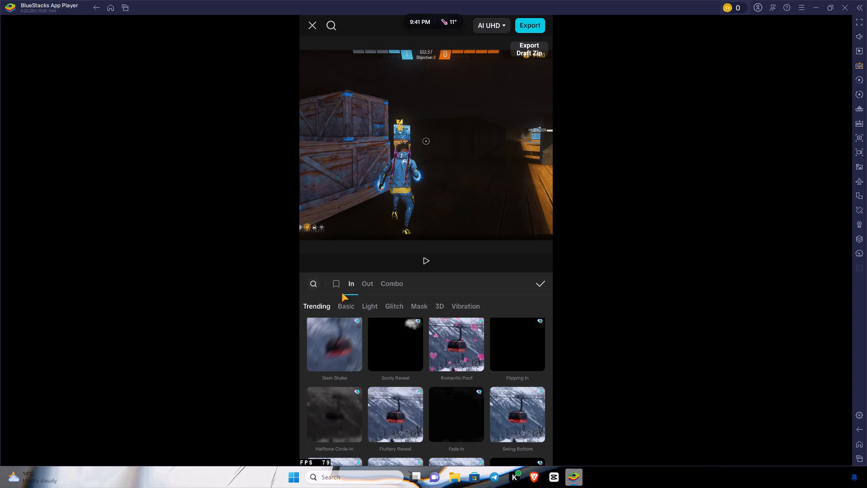
click(312, 280)
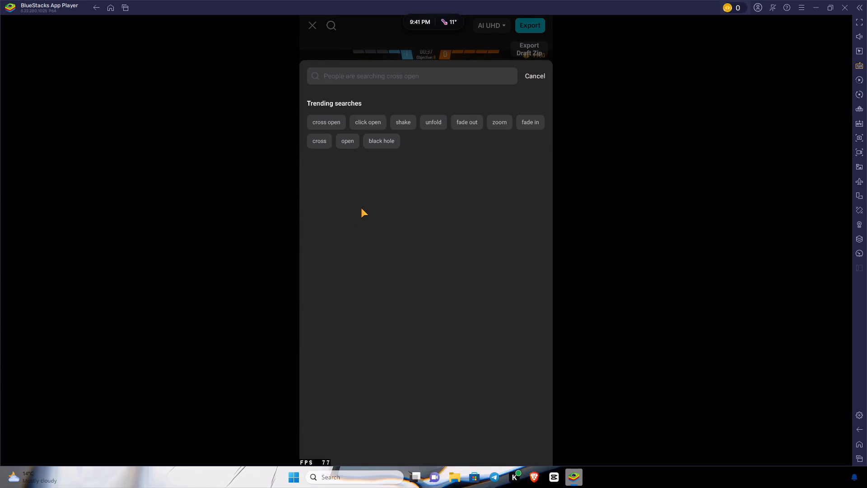
click(527, 121)
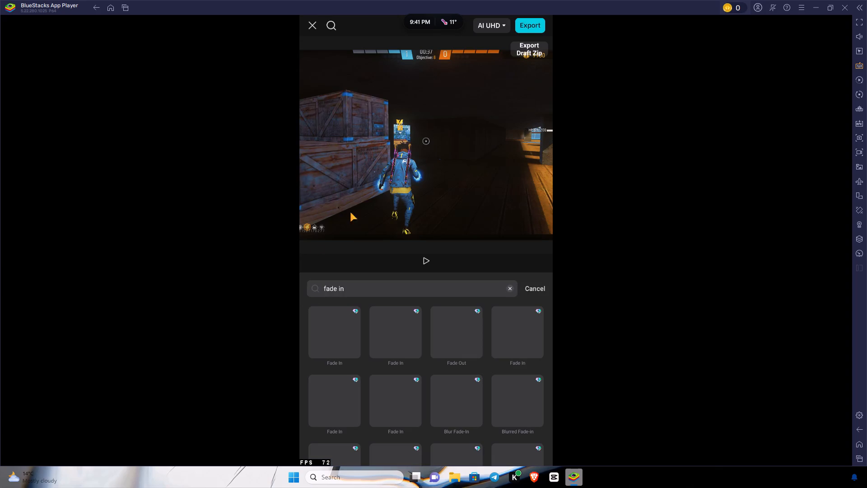
click(330, 321)
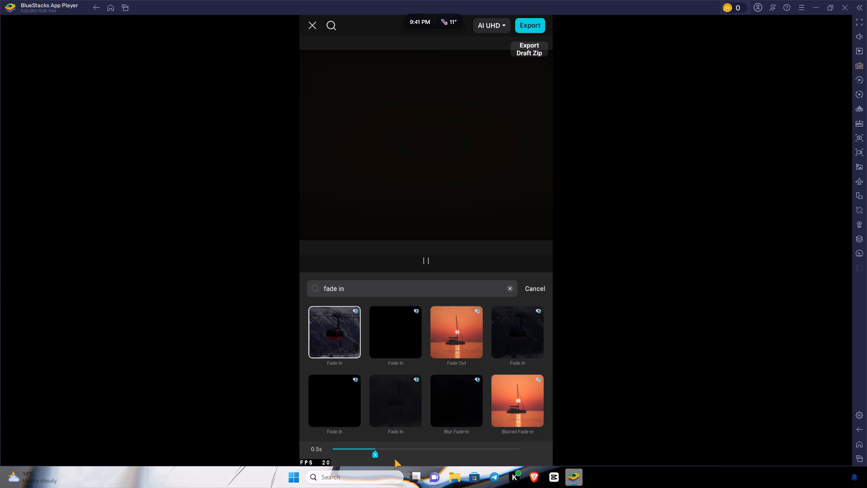
Shorten the first clip's Fade In animation to about 0.2 s and apply it.
drag(370, 450, 354, 450)
click(354, 450)
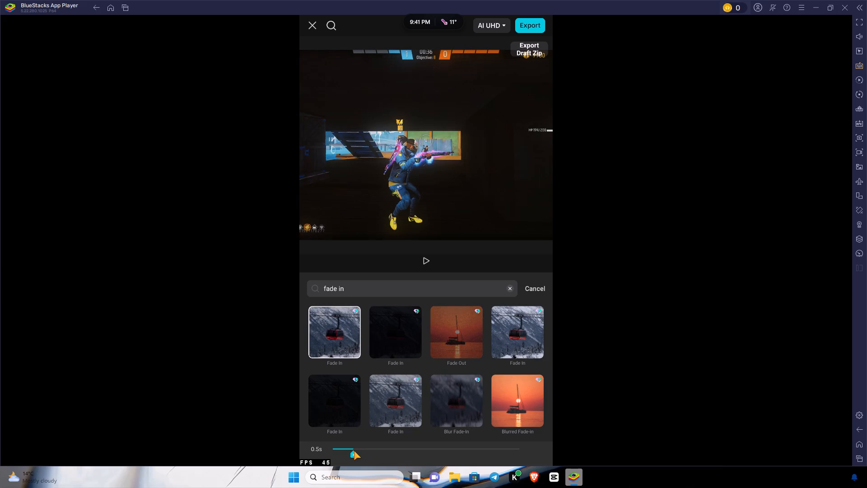
click(531, 292)
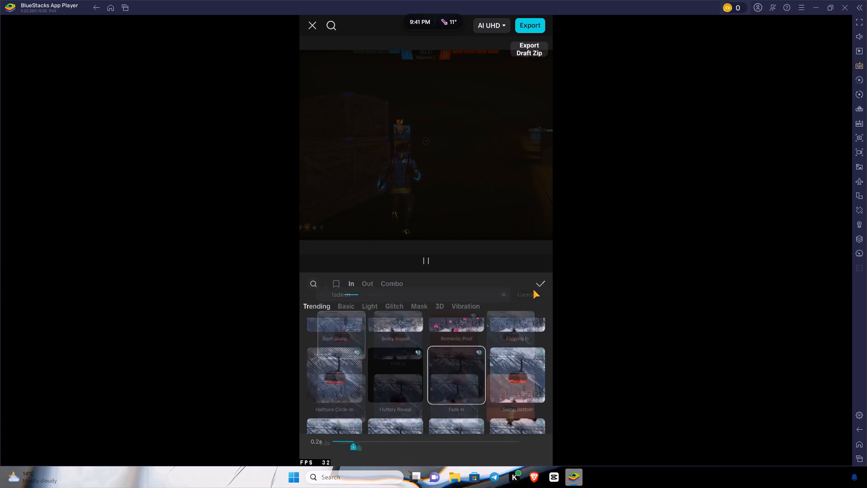
click(538, 280)
click(446, 402)
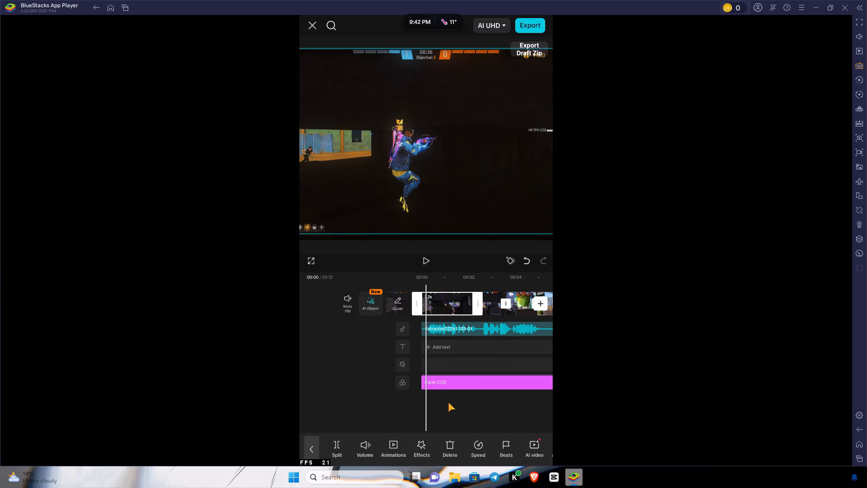
Create a new adjustment at the video's start, raising saturation and sharpen slightly and clarity to a little under a third.
drag(475, 385, 447, 389)
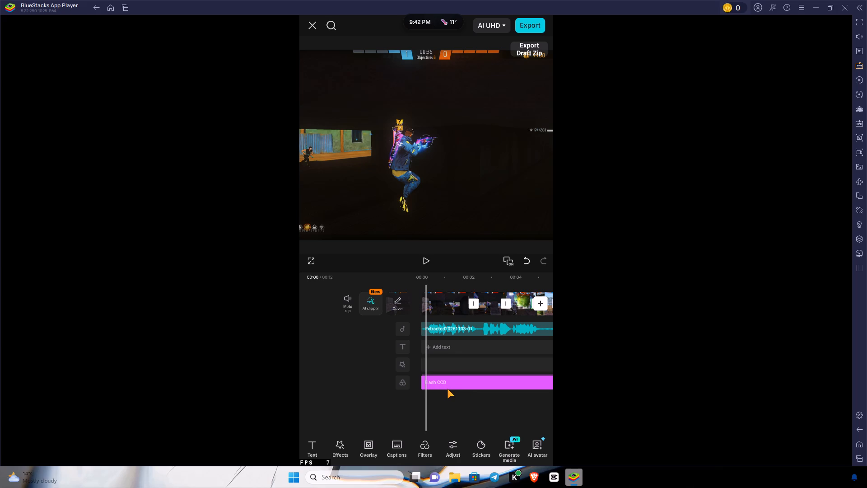
drag(447, 389, 446, 389)
drag(447, 415, 466, 413)
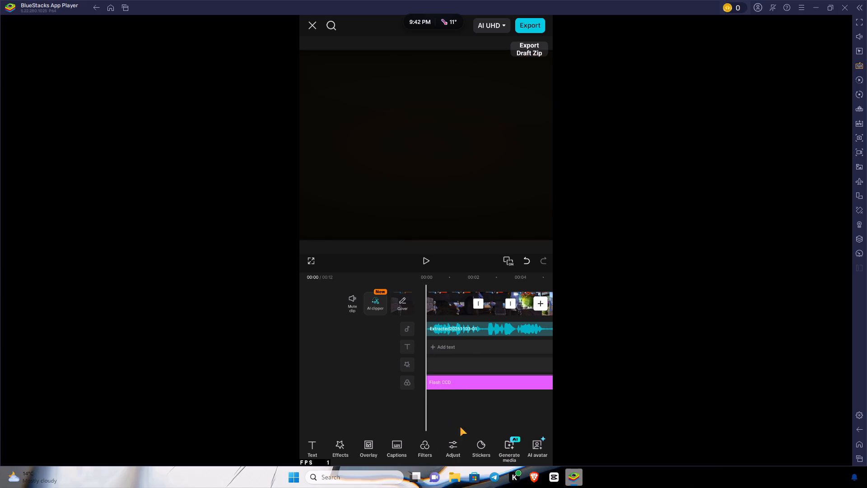
drag(459, 424, 446, 424)
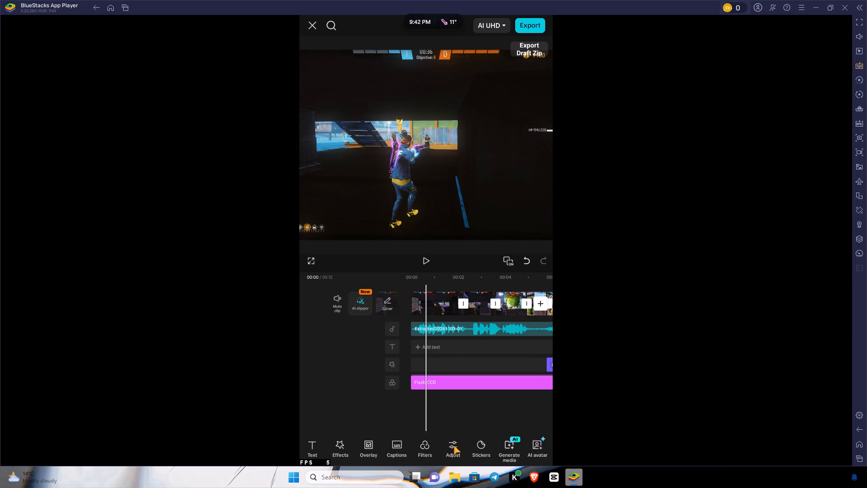
click(453, 449)
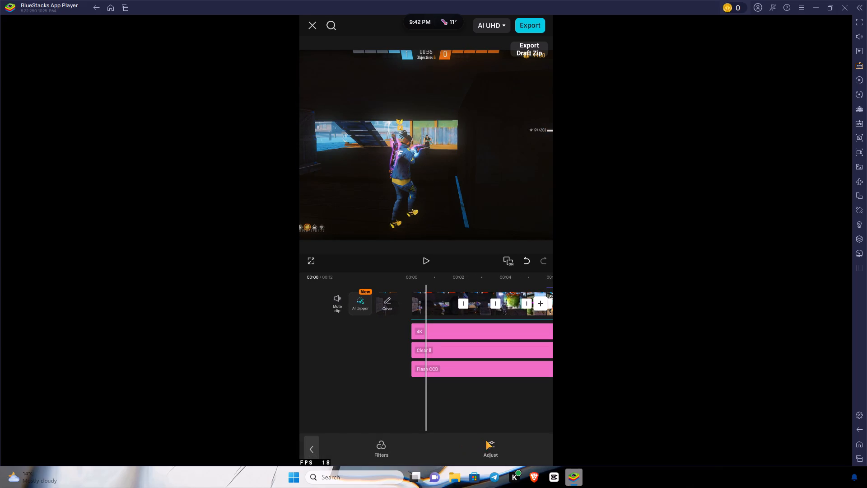
click(487, 441)
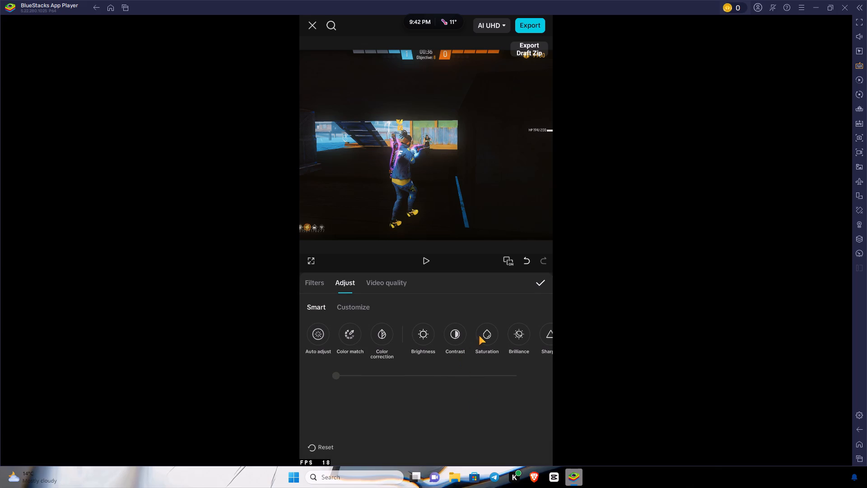
click(479, 335)
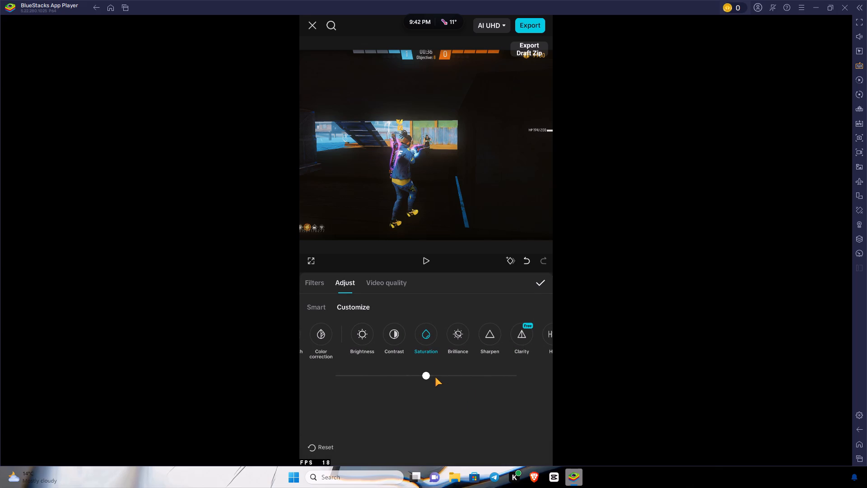
click(434, 375)
click(491, 334)
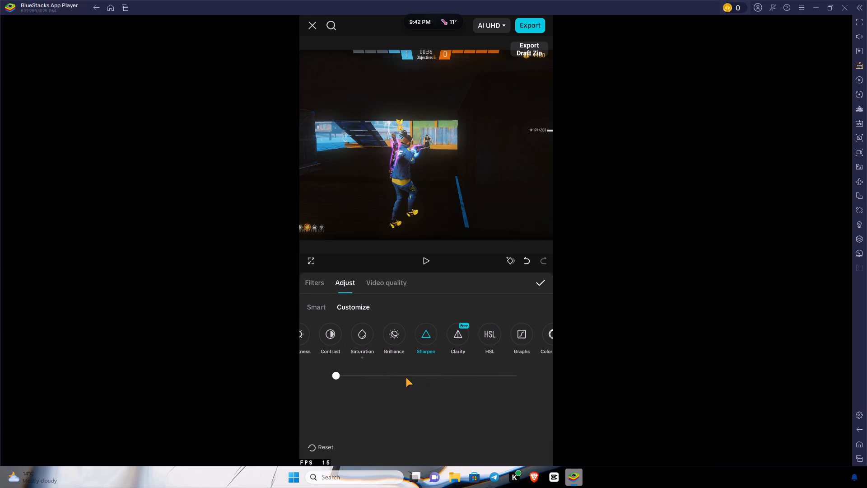
click(358, 376)
click(456, 333)
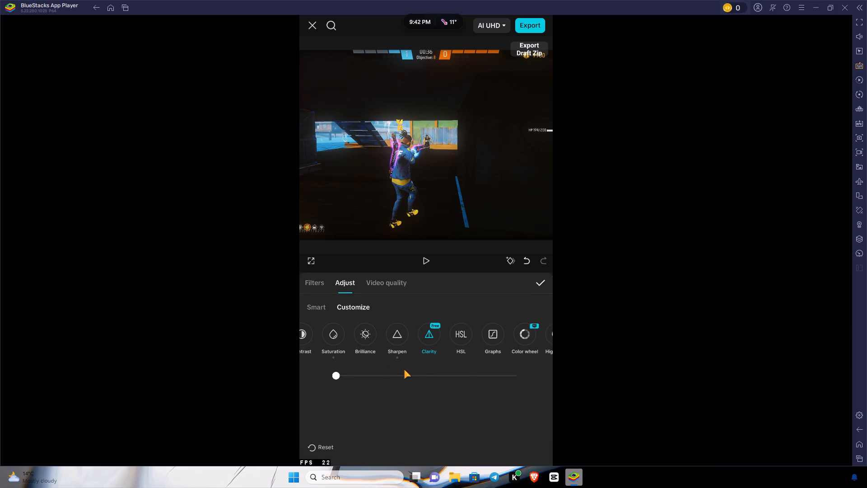
click(387, 374)
Raise the new adjustment's brightness moderately, lower its clarity to about a fifth, and apply the adjustment.
drag(378, 339, 490, 339)
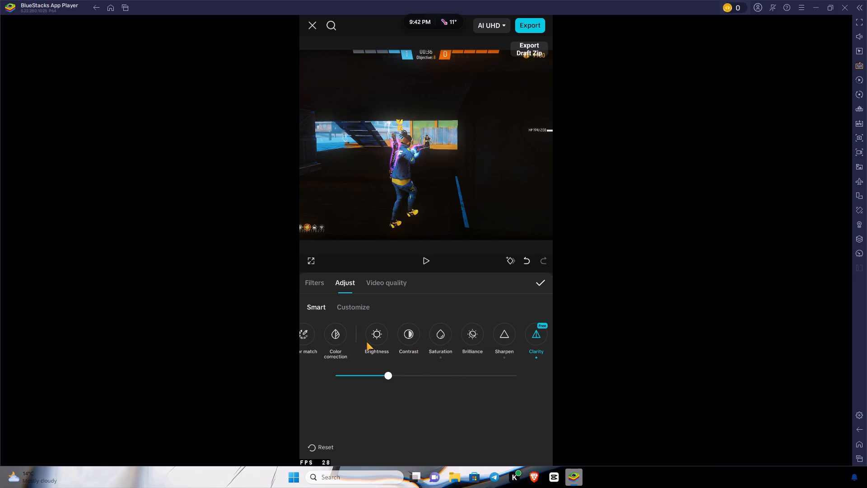
click(369, 338)
click(447, 375)
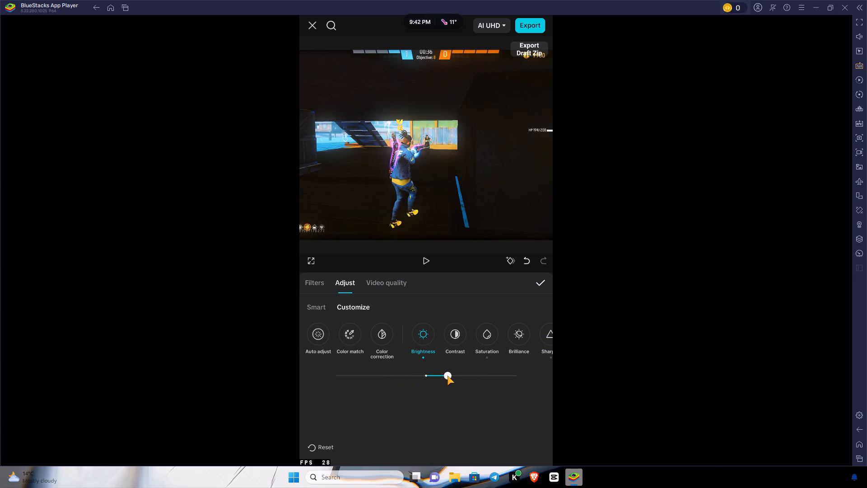
drag(495, 335, 461, 338)
drag(508, 339, 478, 338)
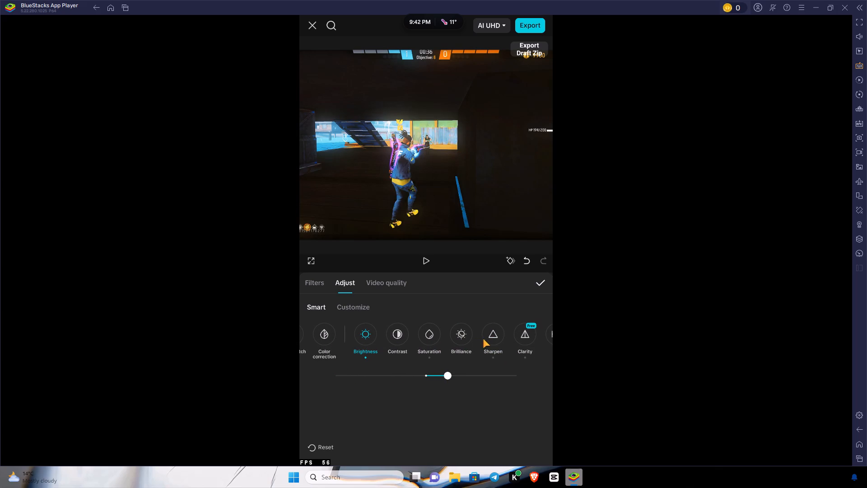
click(524, 328)
click(358, 370)
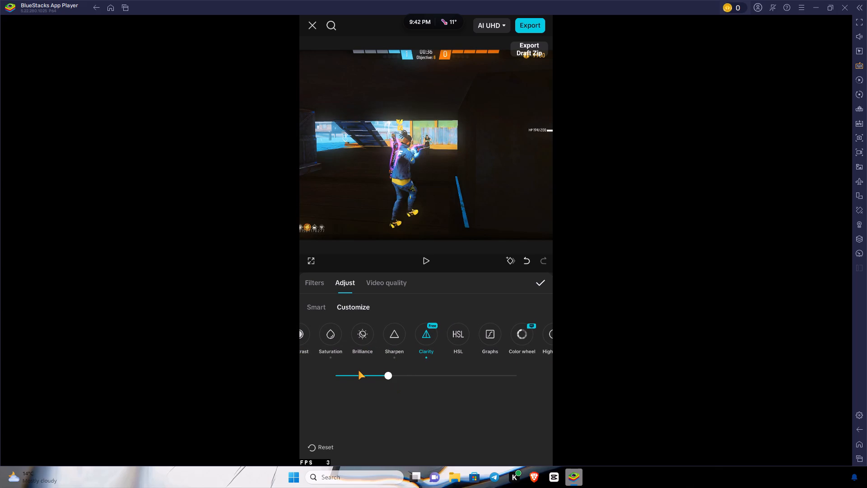
click(368, 372)
drag(494, 338, 393, 348)
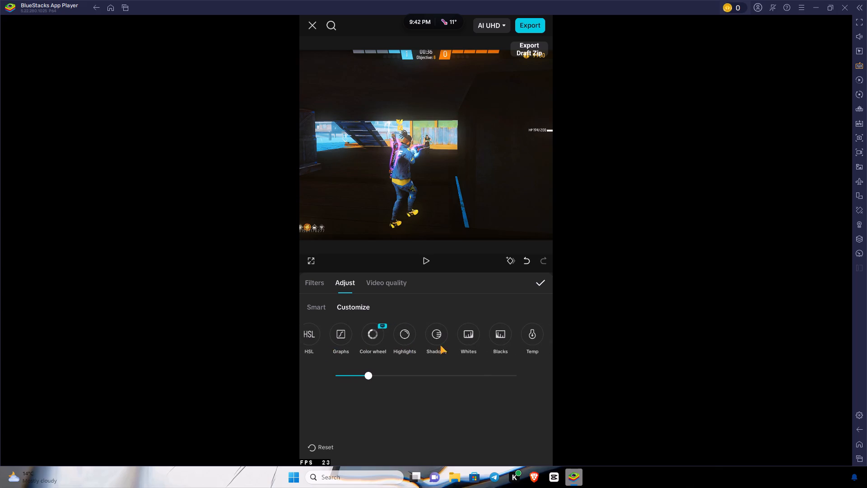
click(536, 285)
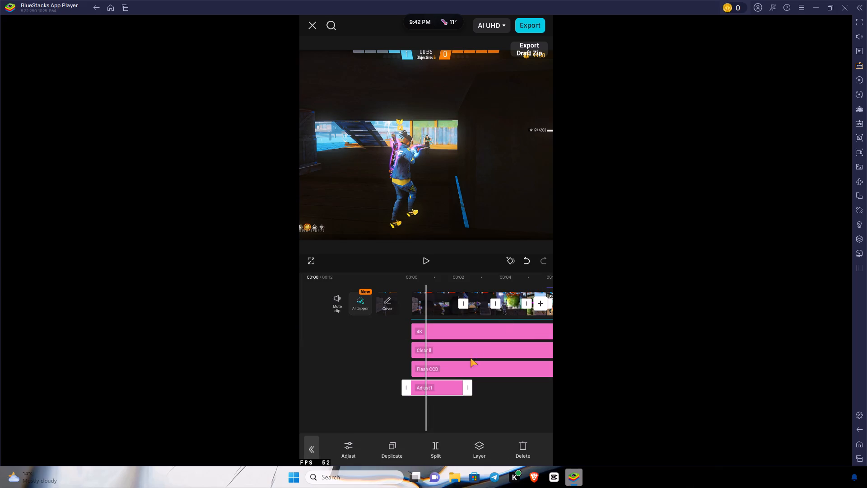
Extend the adjustment layer on the timeline so it ends where the last slow-motion clip begins.
drag(465, 387, 293, 386)
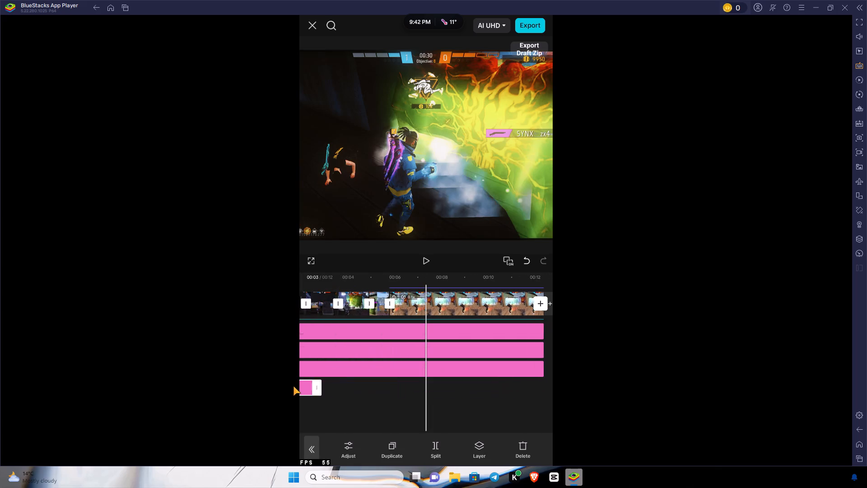
drag(293, 386, 453, 374)
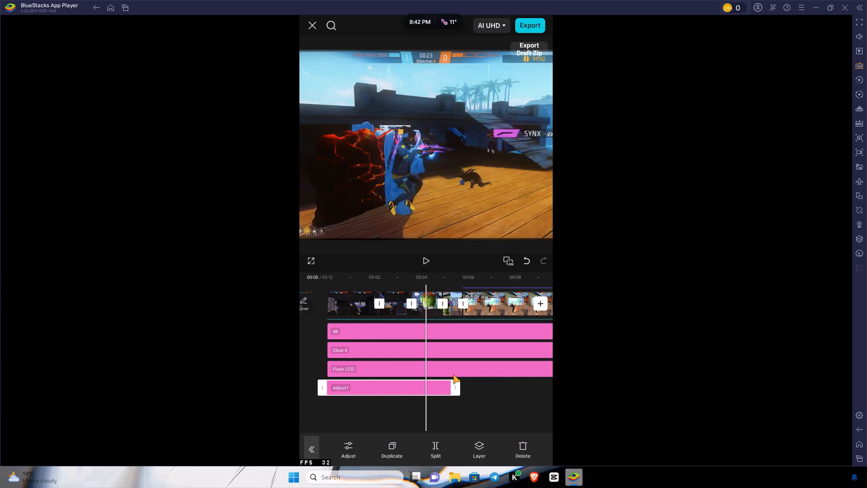
drag(453, 374, 466, 371)
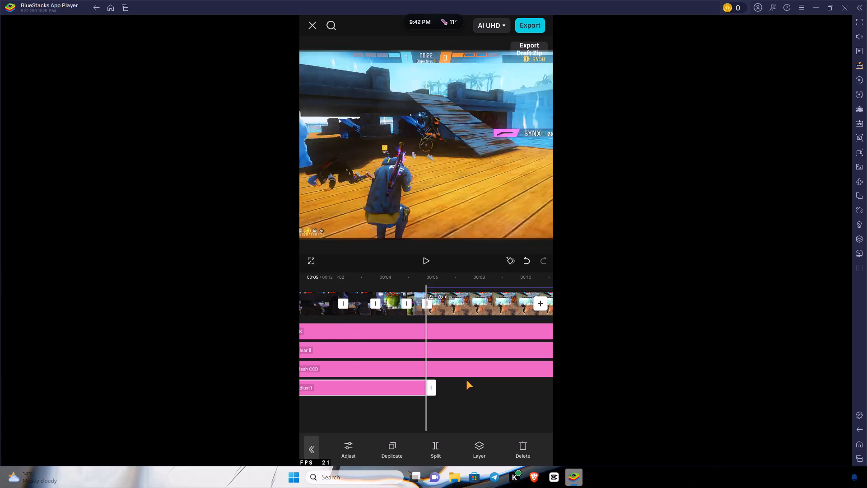
click(466, 383)
drag(435, 395, 522, 397)
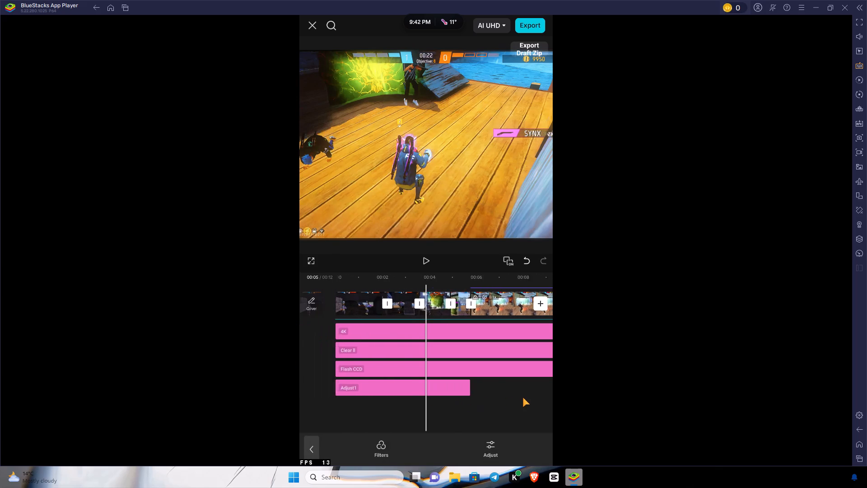
drag(522, 397, 527, 397)
click(311, 448)
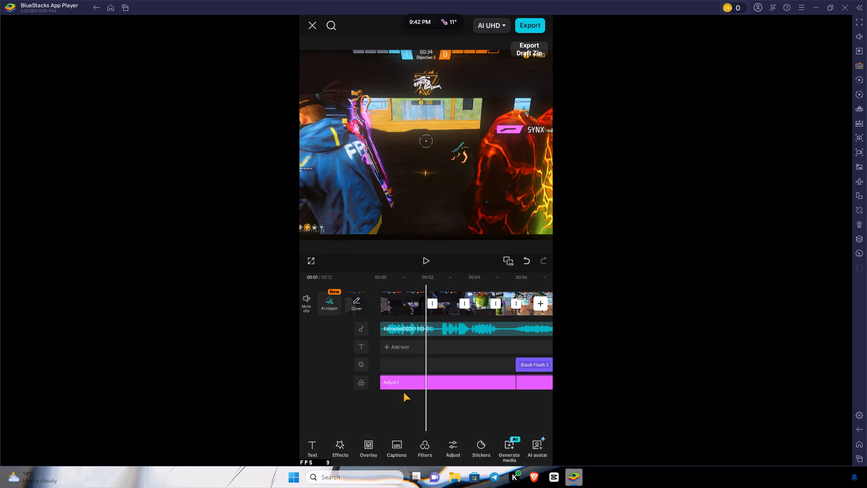
Play the opening of the edited video in full-screen preview from its start to check the new adjustment.
drag(405, 393, 359, 398)
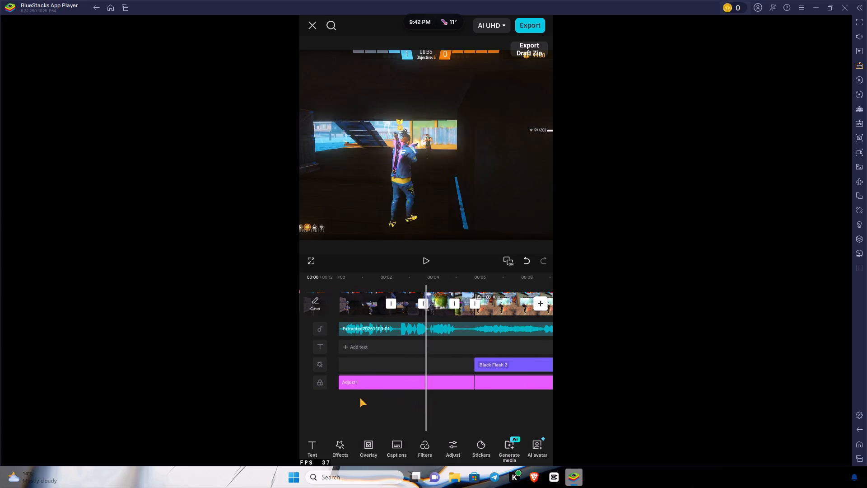
drag(359, 398, 527, 374)
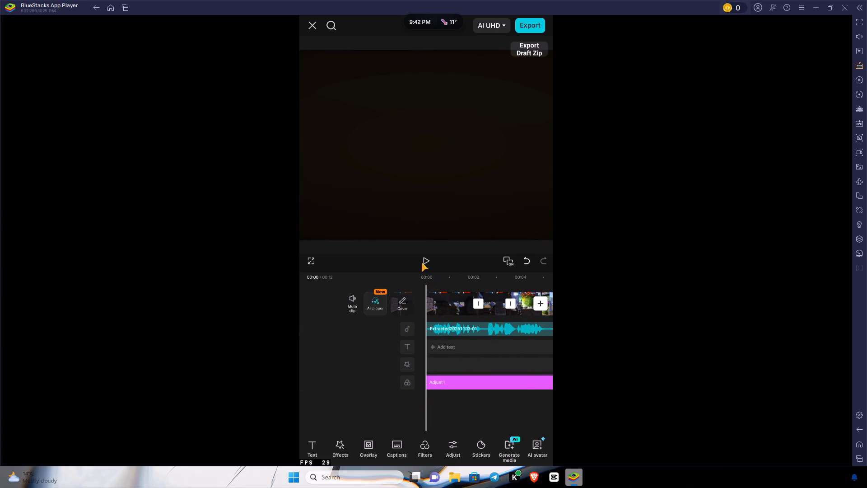
click(308, 263)
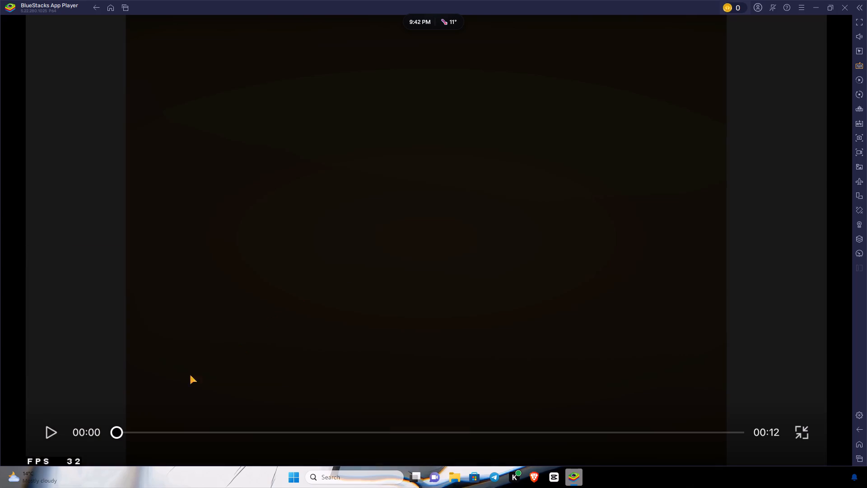
click(47, 425)
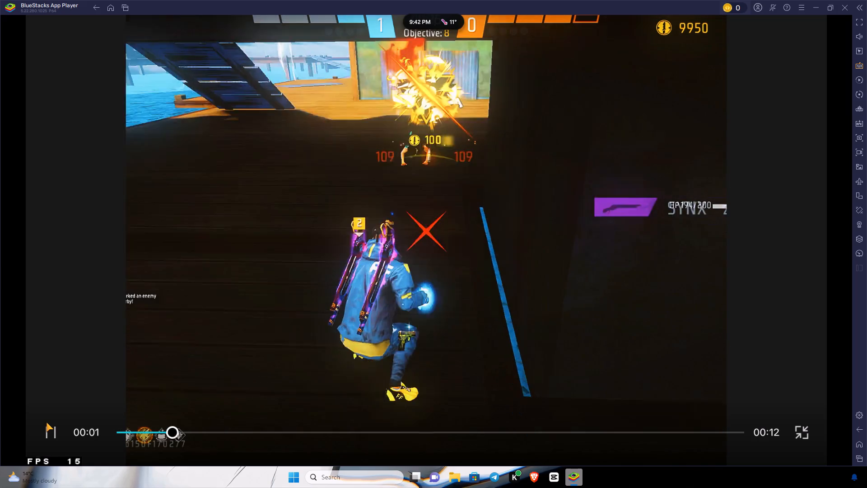
click(46, 430)
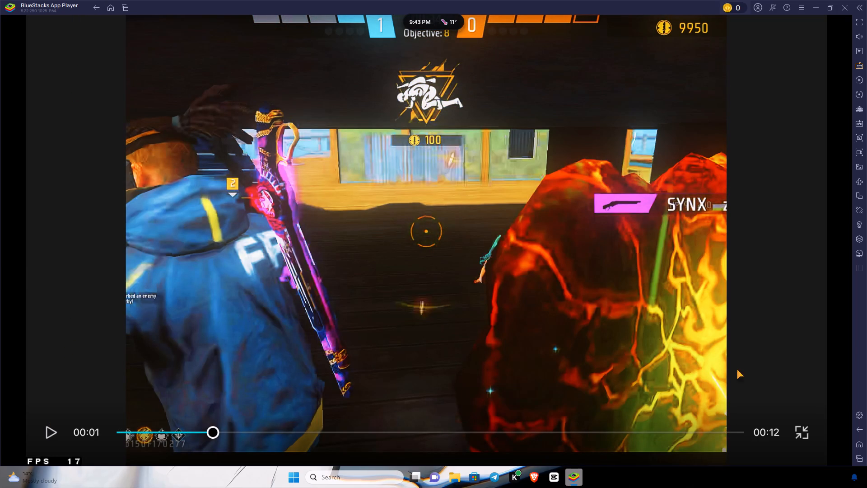
click(802, 434)
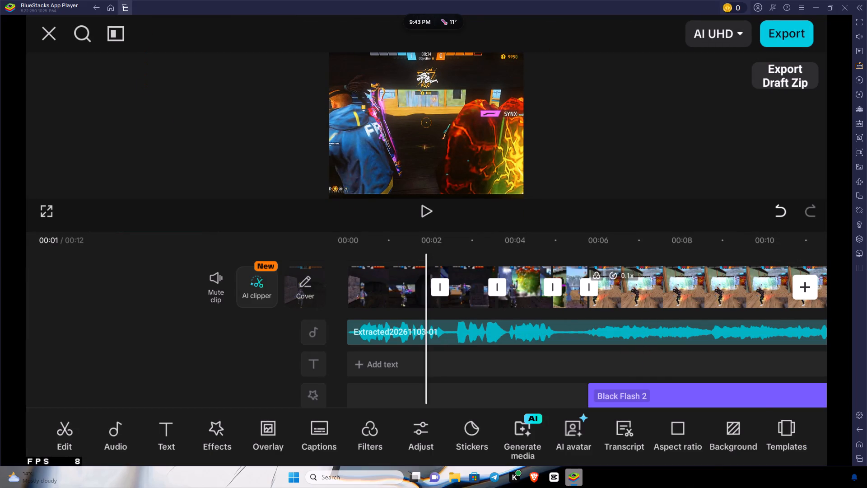
Close the project and reopen the 1103-03 project to bring the editor back to its portrait layout.
click(120, 1)
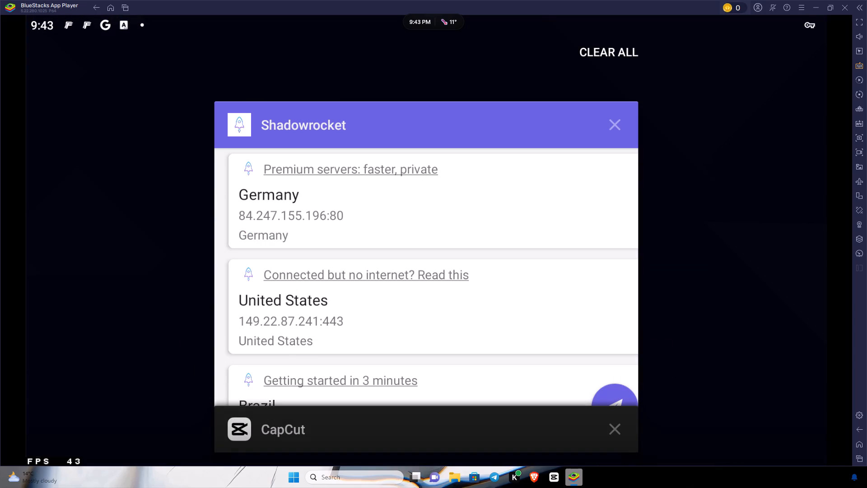
click(364, 432)
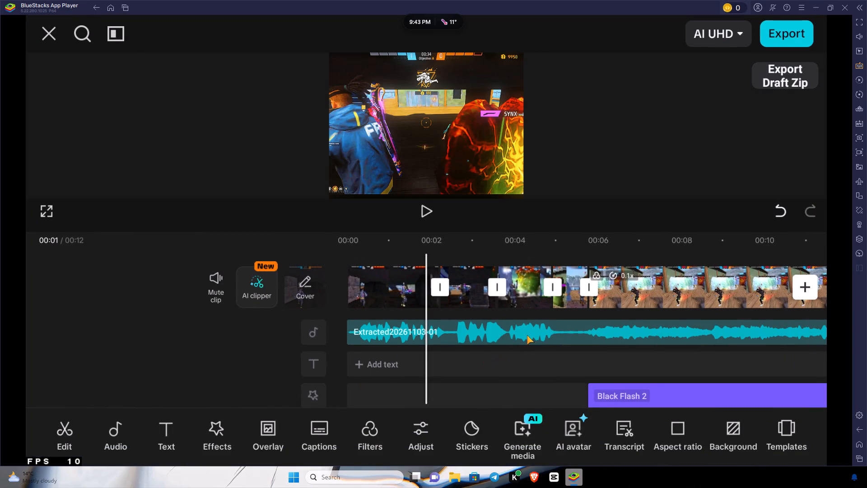
drag(527, 335, 389, 305)
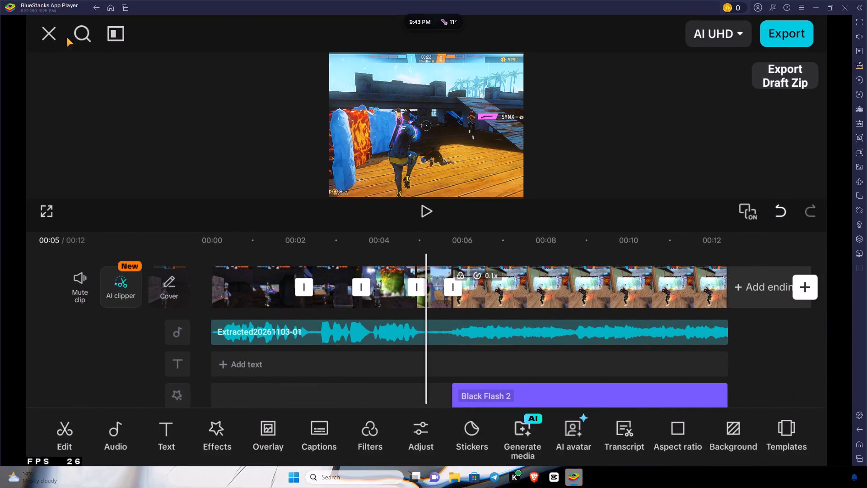
click(48, 37)
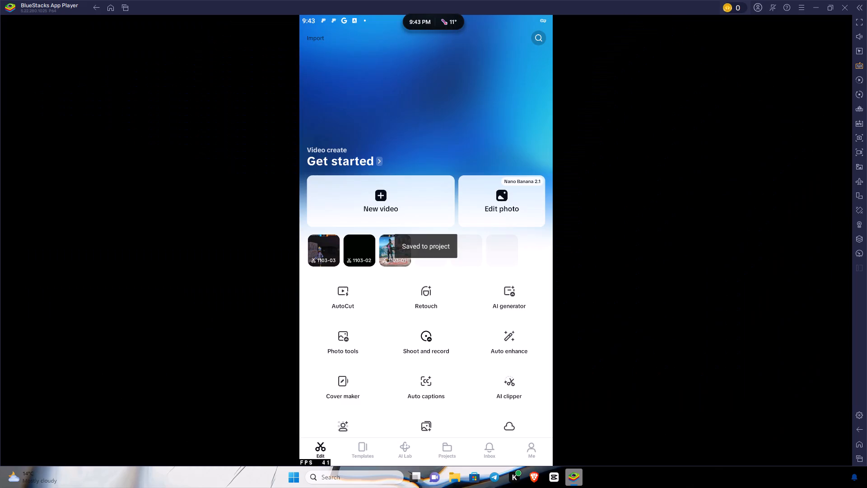
click(314, 250)
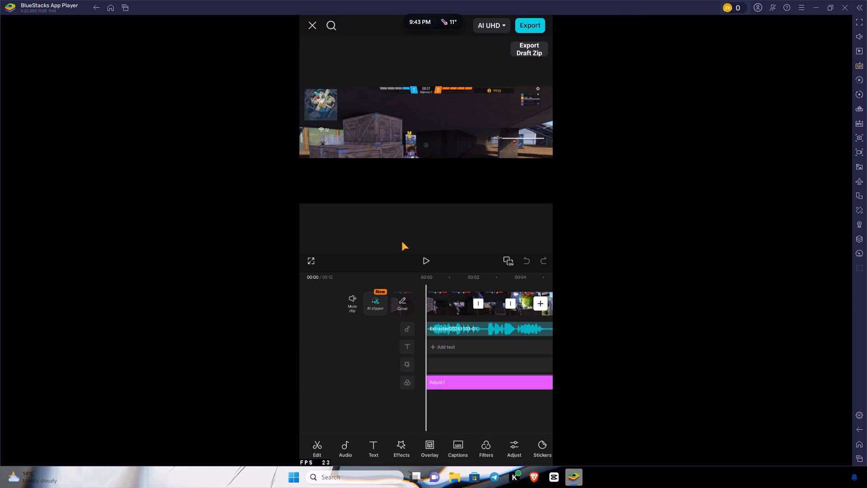
Set the export bitrate to 100 Mbps and the frame rate to 60, keeping the 1080p resolution.
drag(480, 331, 453, 334)
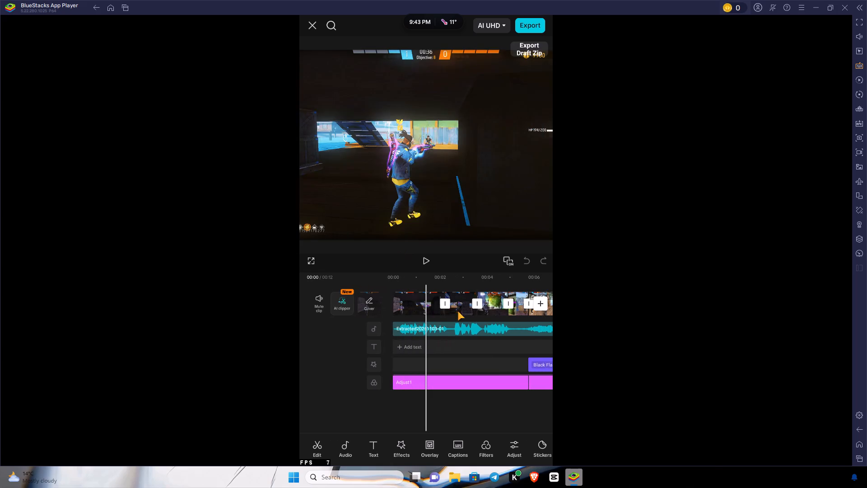
click(489, 30)
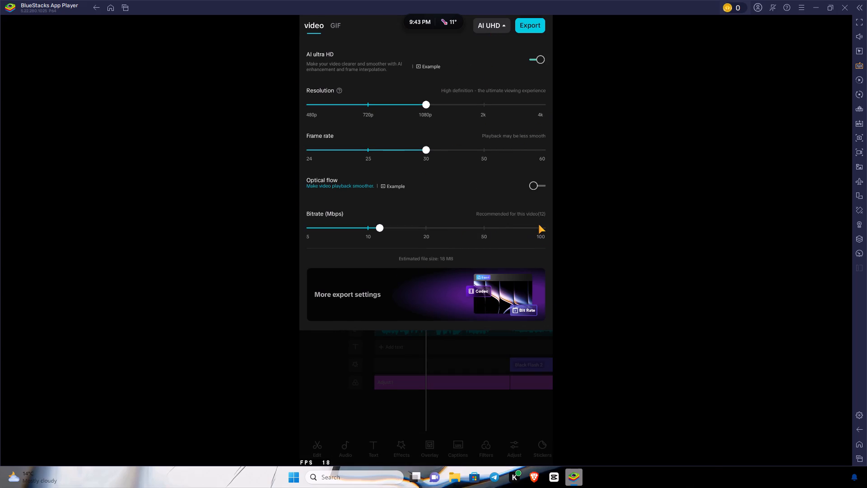
click(538, 224)
drag(541, 223, 541, 227)
click(541, 227)
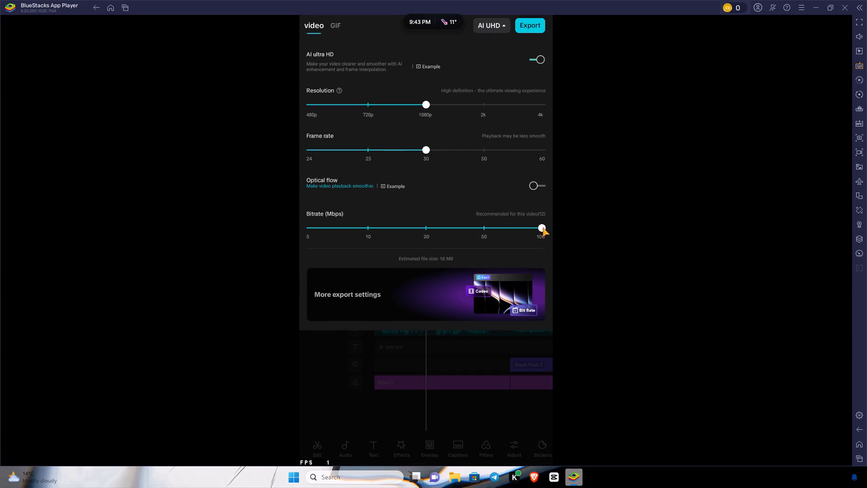
click(543, 149)
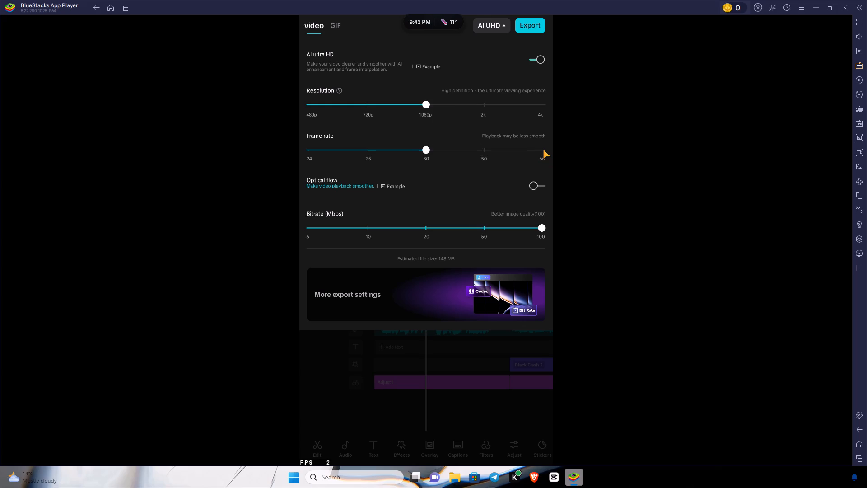
click(545, 230)
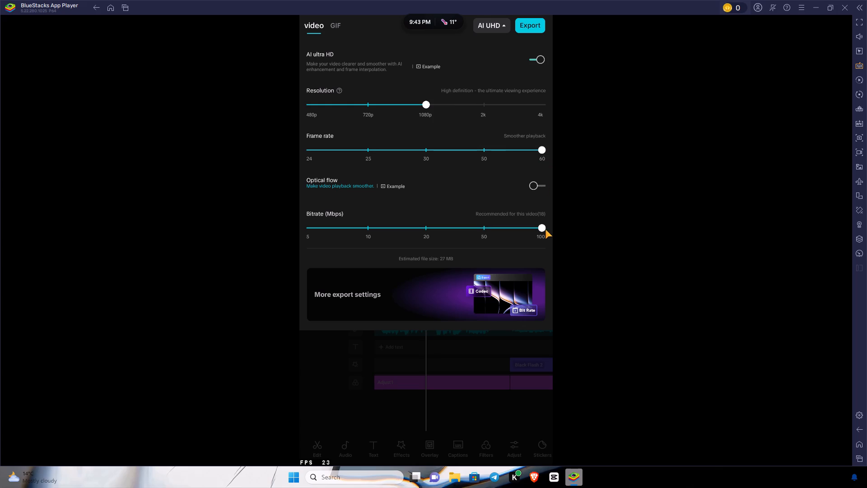
click(495, 24)
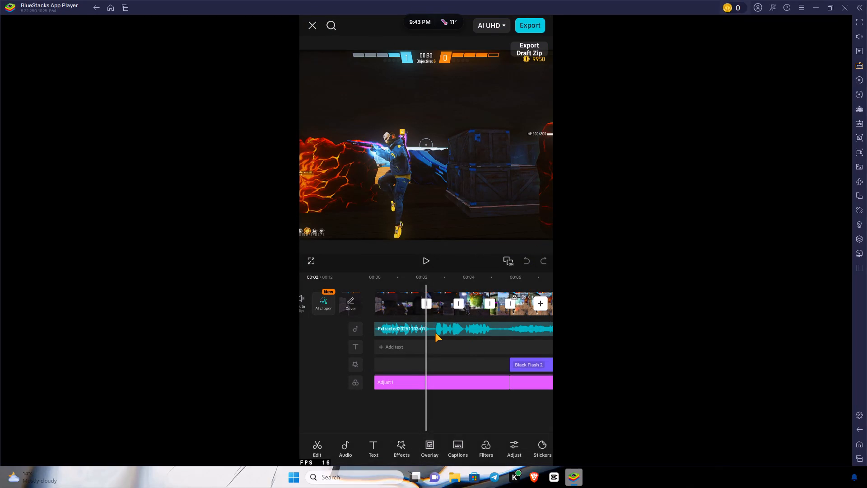
Open Motion blur for the first clip and set its Blur to about 41.
click(410, 304)
drag(487, 456, 447, 450)
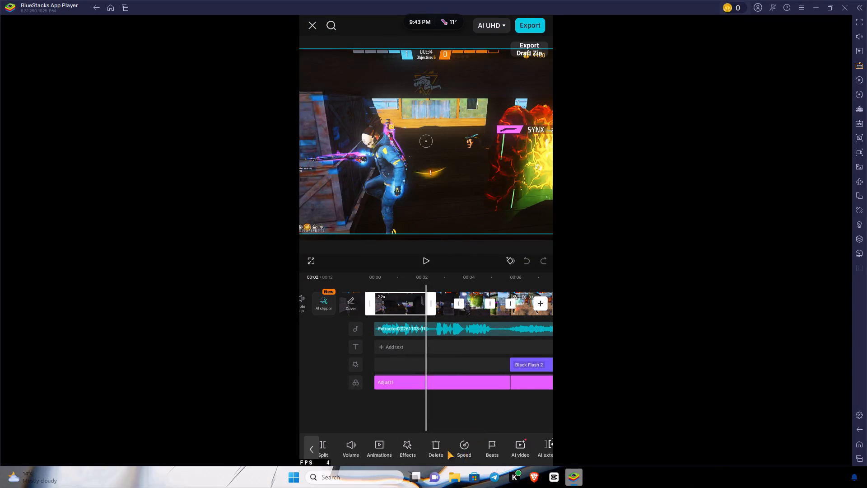
drag(447, 450, 277, 448)
drag(470, 450, 359, 442)
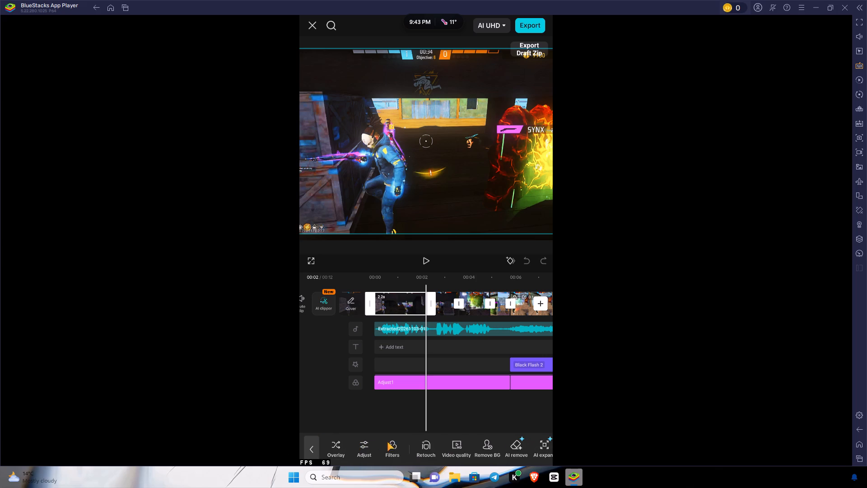
drag(511, 453, 387, 445)
drag(500, 457, 436, 446)
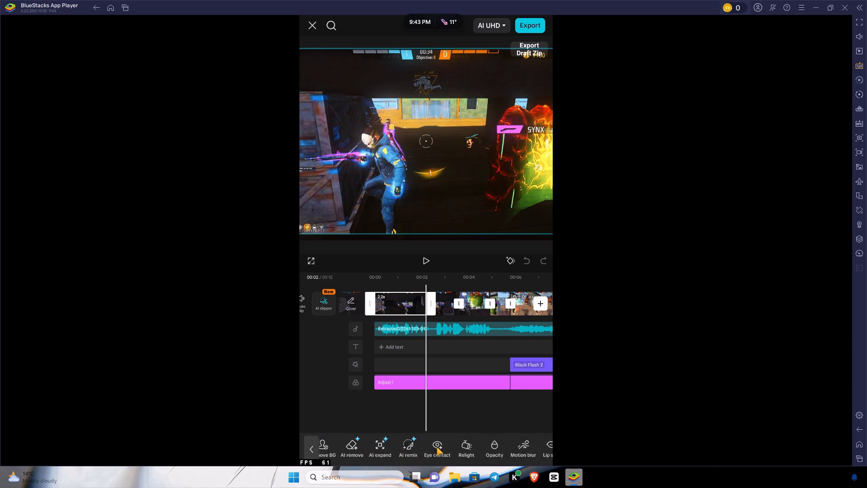
drag(436, 446, 375, 444)
drag(478, 457, 370, 443)
drag(386, 444, 442, 453)
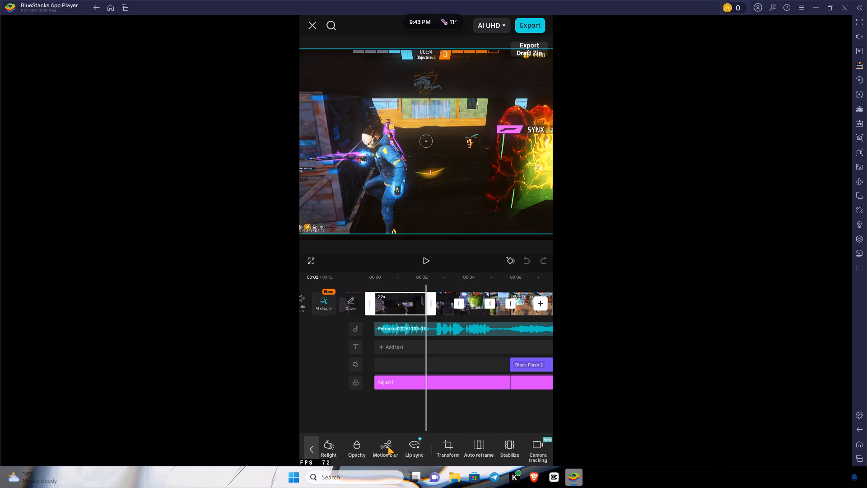
click(380, 444)
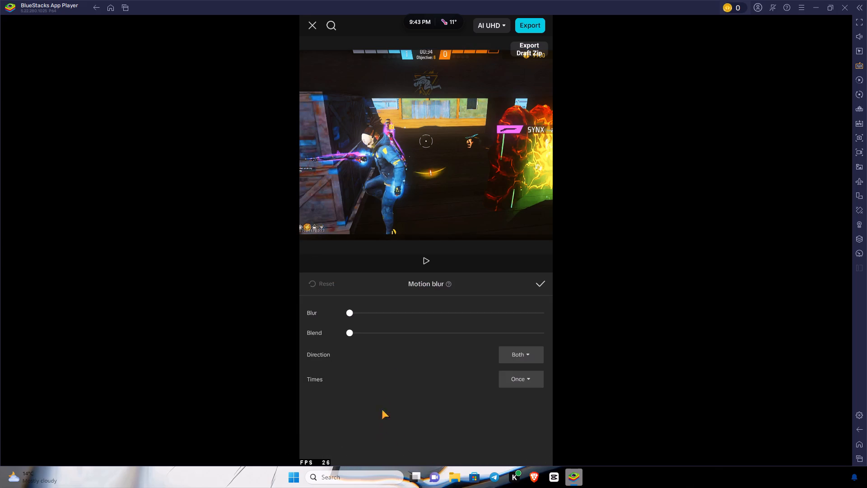
click(406, 314)
click(416, 314)
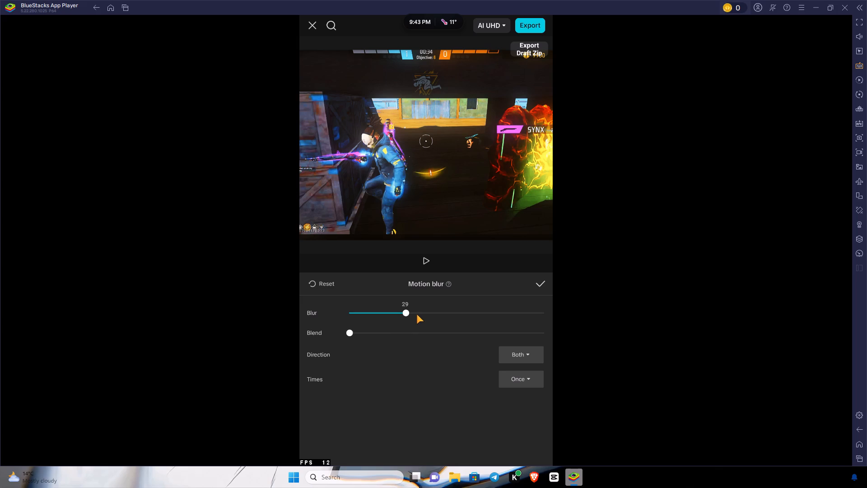
click(420, 314)
click(430, 314)
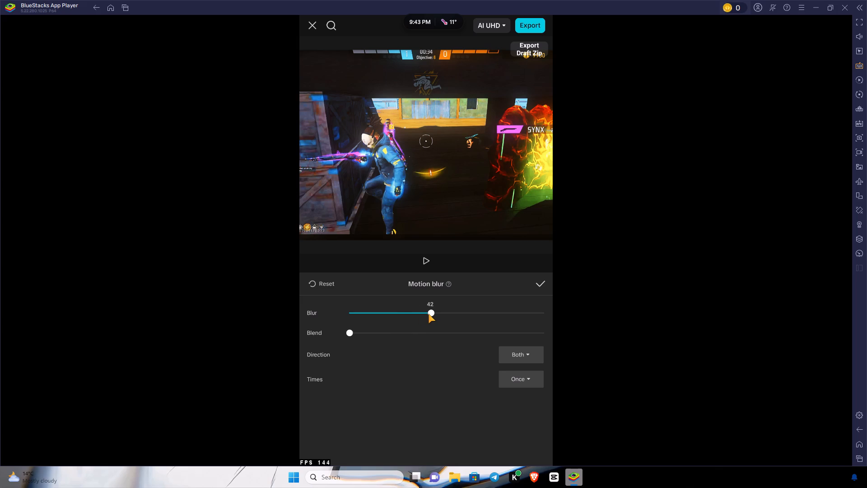
click(428, 314)
Set the first clip's motion blur Blend to about 20 and Times to Twice, and apply it.
click(368, 333)
click(372, 333)
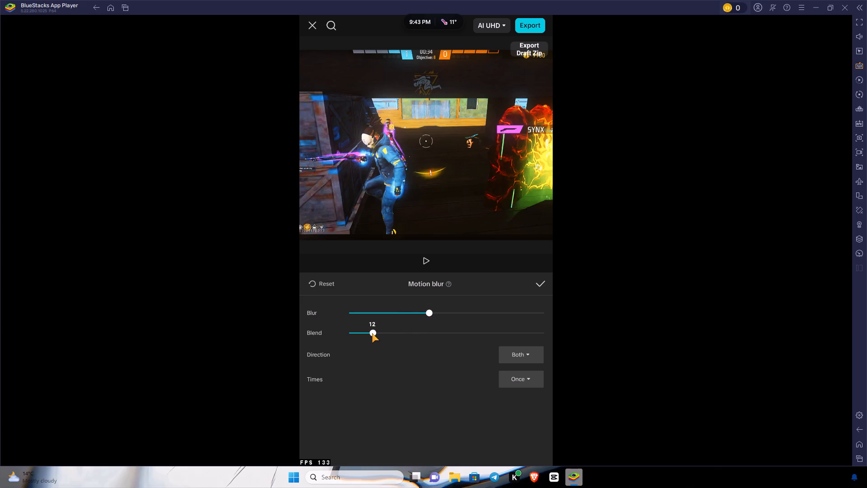
click(381, 333)
click(387, 332)
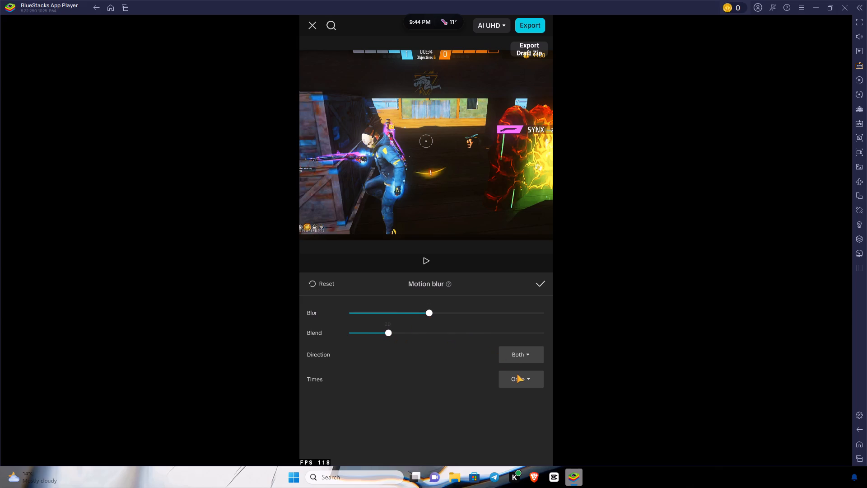
click(517, 376)
click(524, 347)
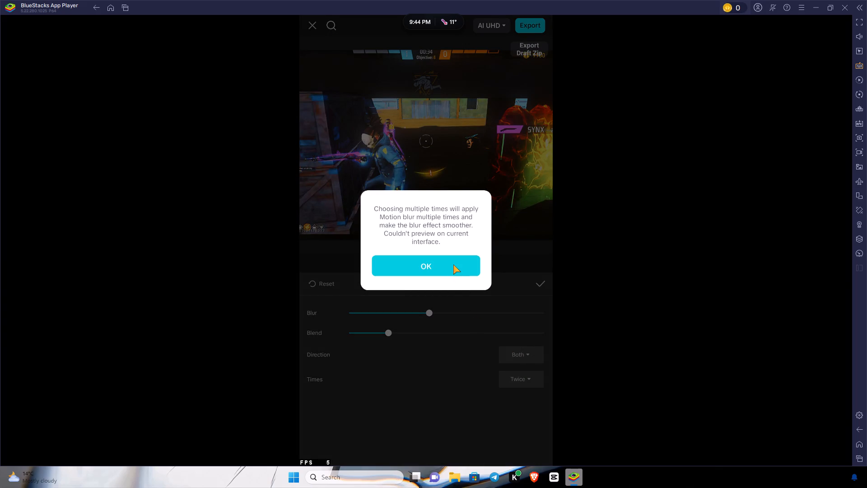
click(453, 264)
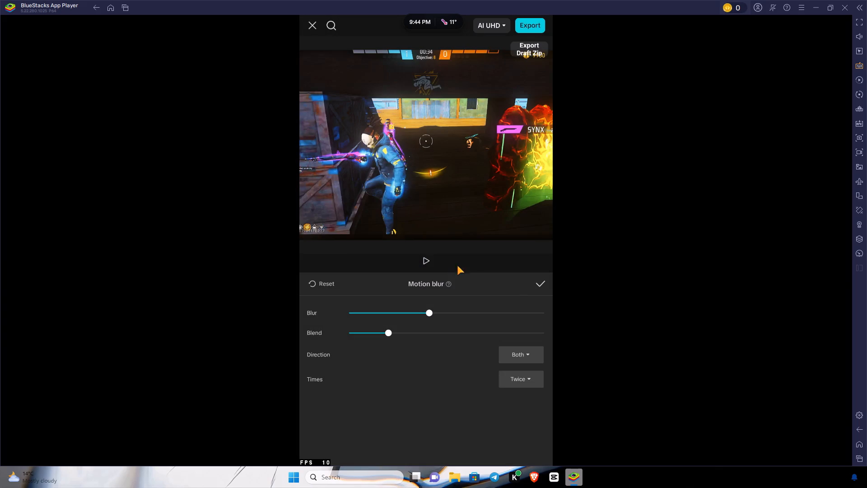
click(540, 283)
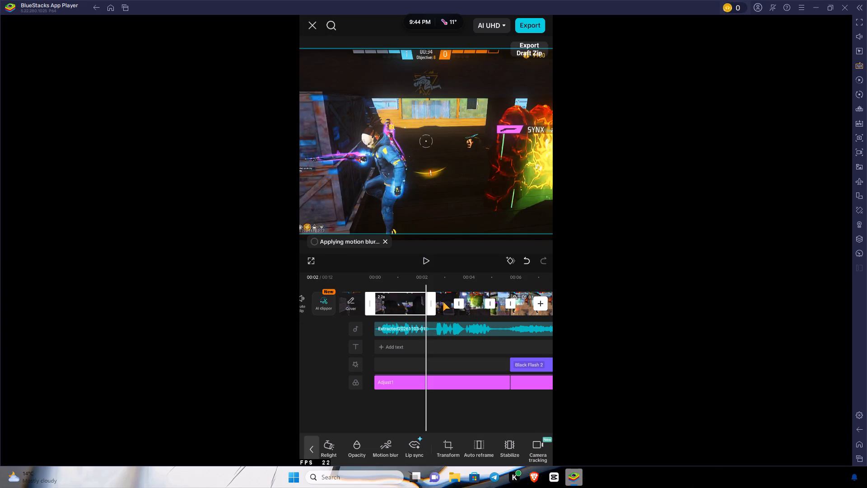
Apply motion blur to the second clip with Blur about 41, Blend about 20 and Times set to Twice.
click(443, 301)
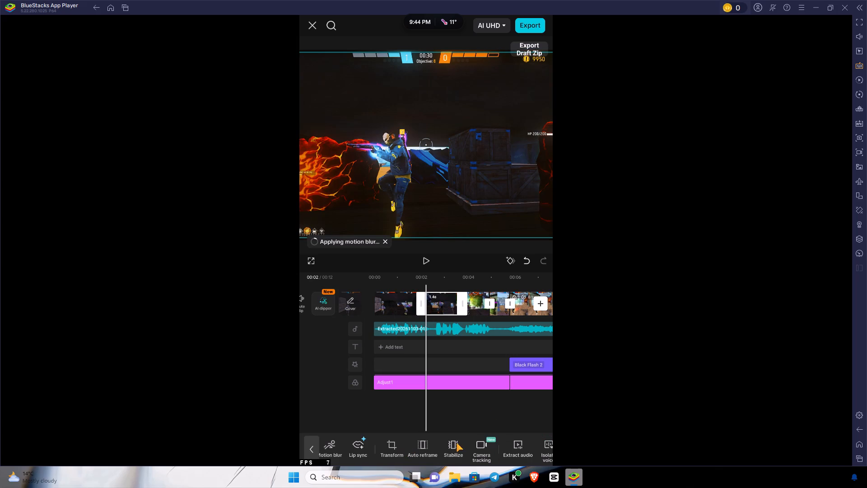
click(333, 441)
click(418, 312)
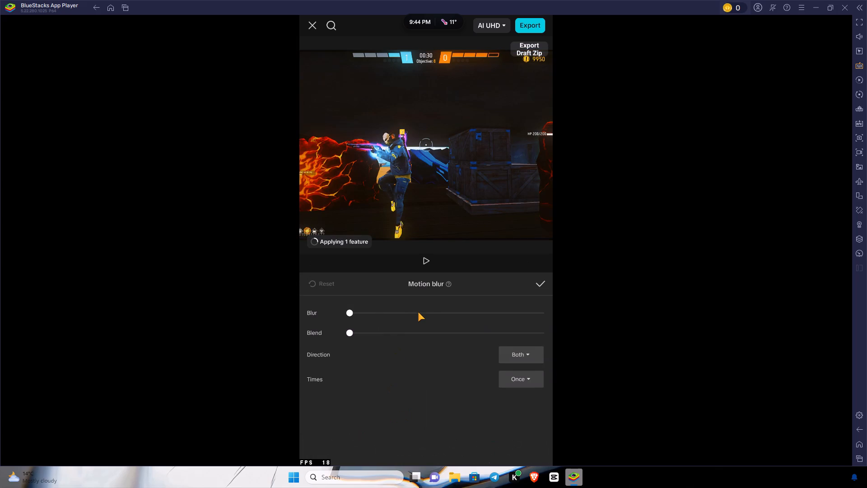
click(429, 311)
click(382, 334)
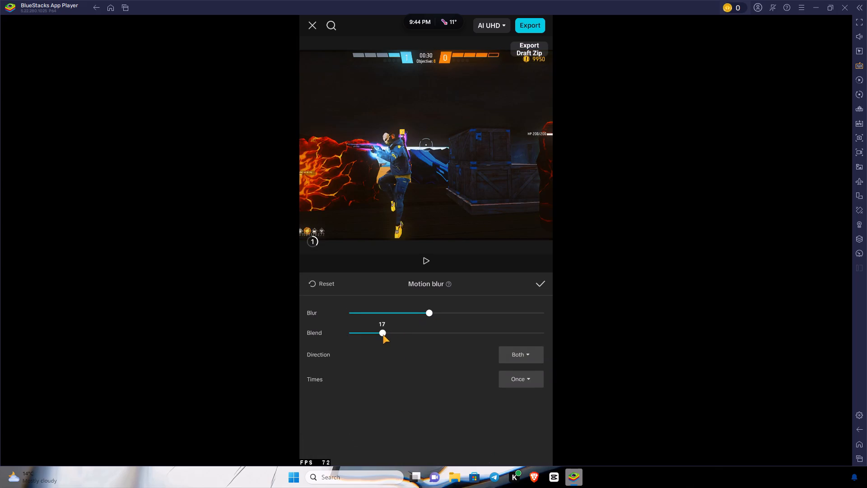
click(386, 332)
click(517, 380)
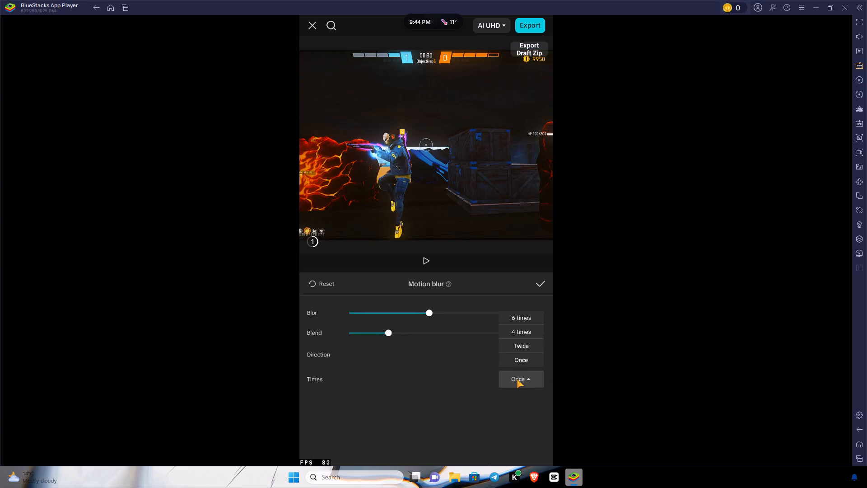
click(522, 343)
click(537, 284)
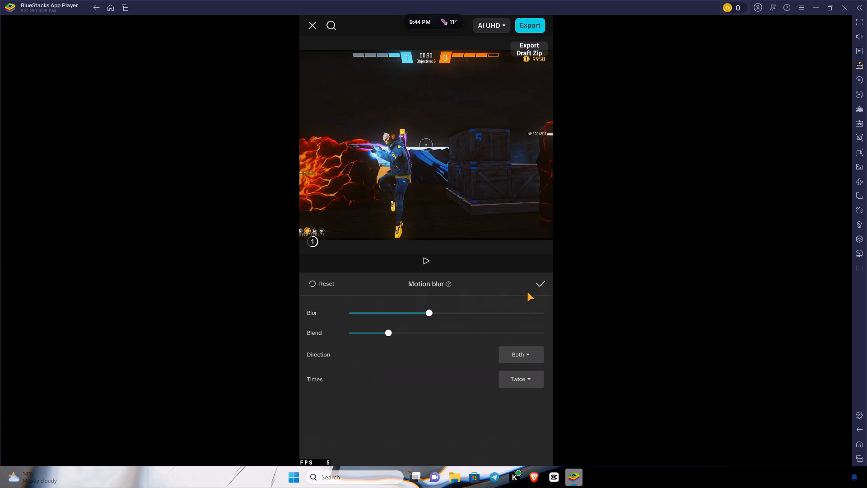
Apply motion blur to the third clip with Blur 41, Blend 20 and Times set to Twice.
click(476, 310)
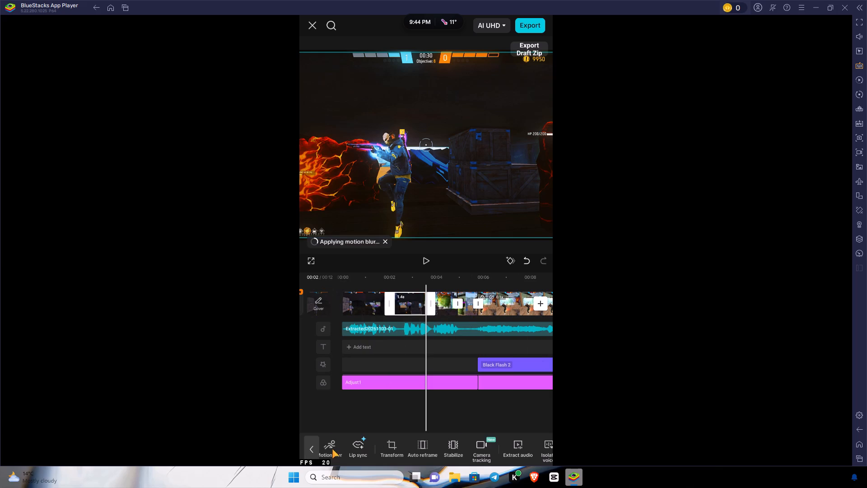
click(332, 449)
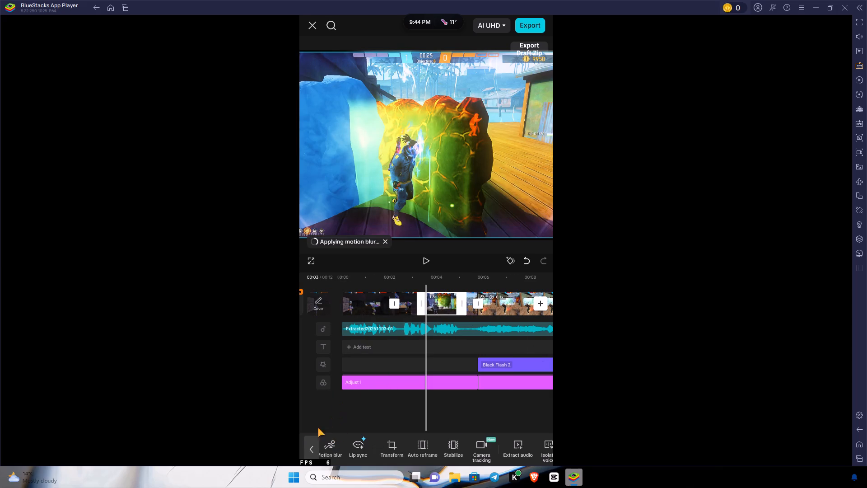
click(336, 447)
click(423, 307)
click(422, 310)
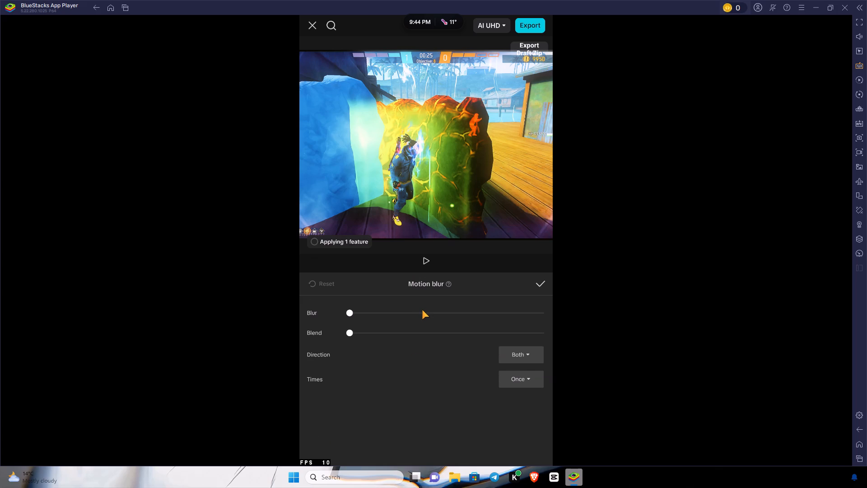
click(423, 312)
click(428, 310)
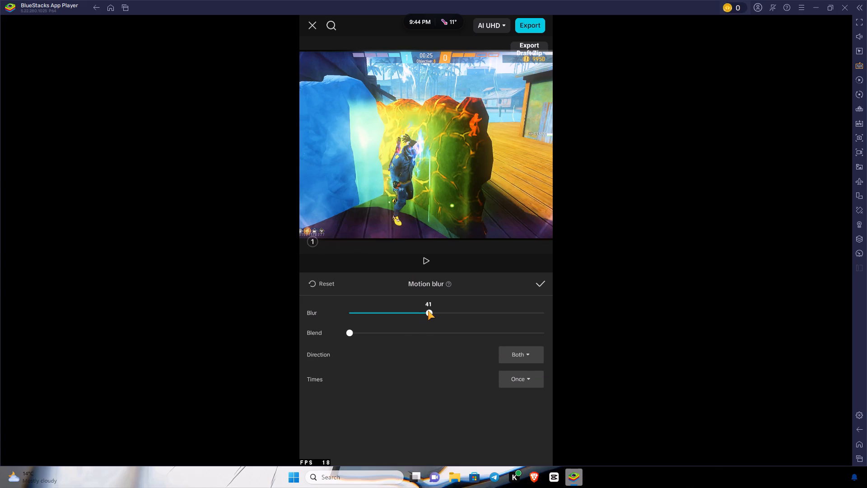
click(407, 332)
click(396, 333)
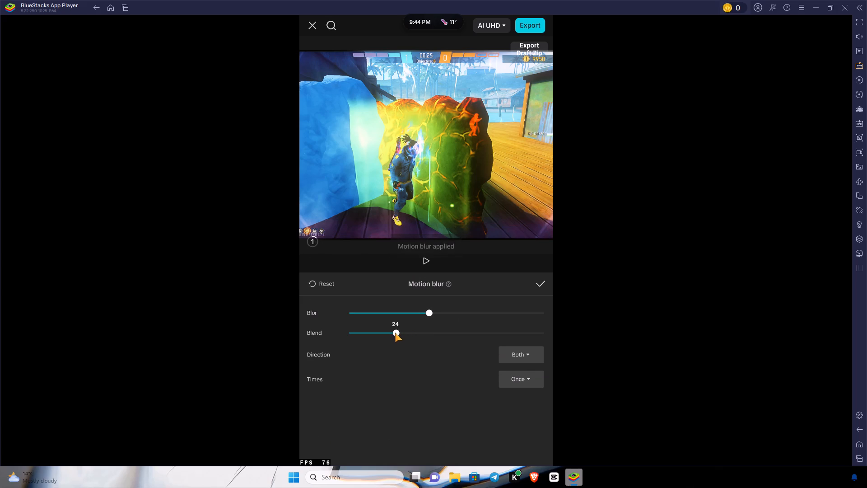
click(385, 331)
double_click(387, 331)
click(518, 376)
click(517, 347)
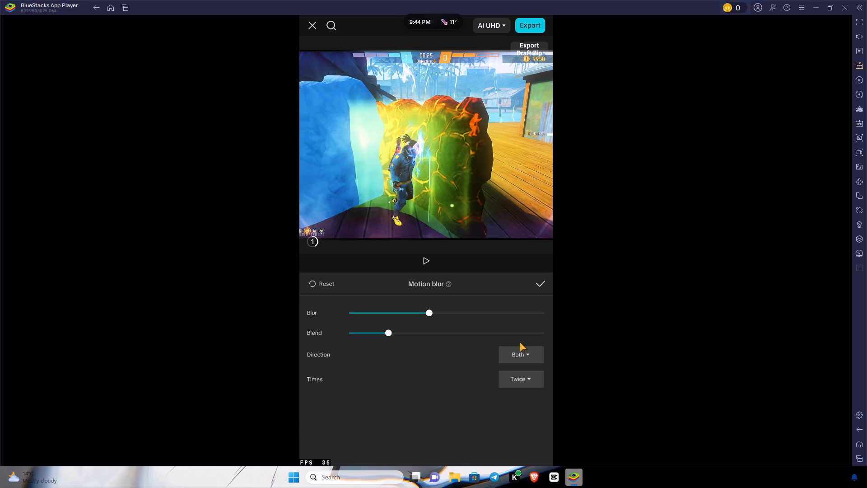
click(542, 284)
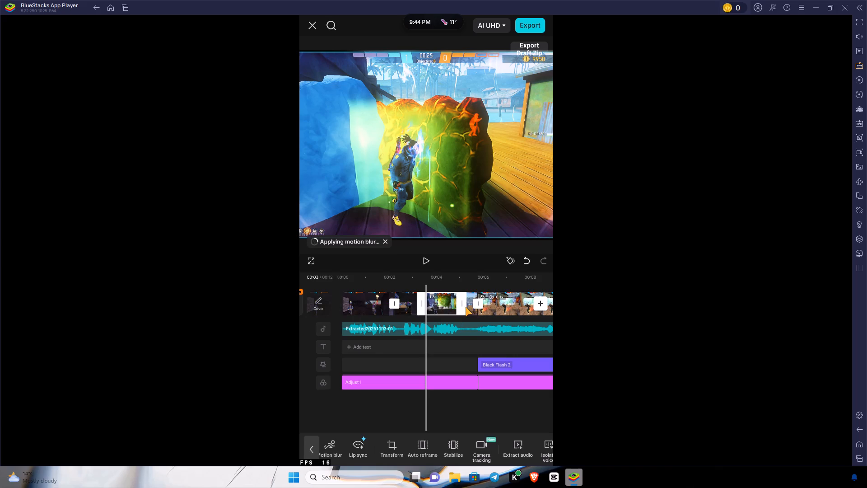
Apply motion blur to the fourth clip with Blur 40, Blend about 21 and Times set to Twice.
click(465, 307)
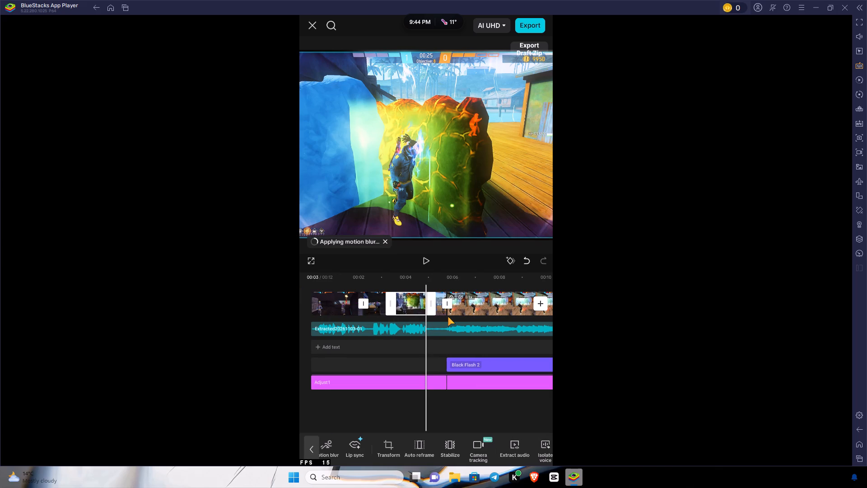
click(439, 311)
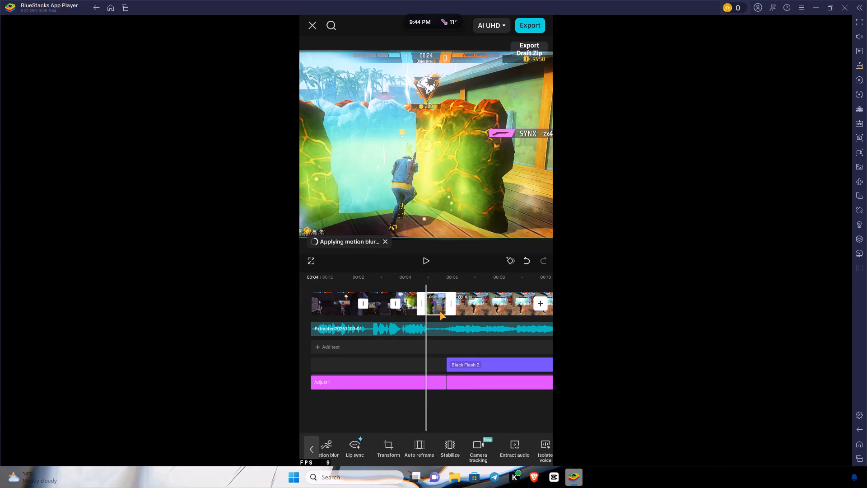
click(328, 443)
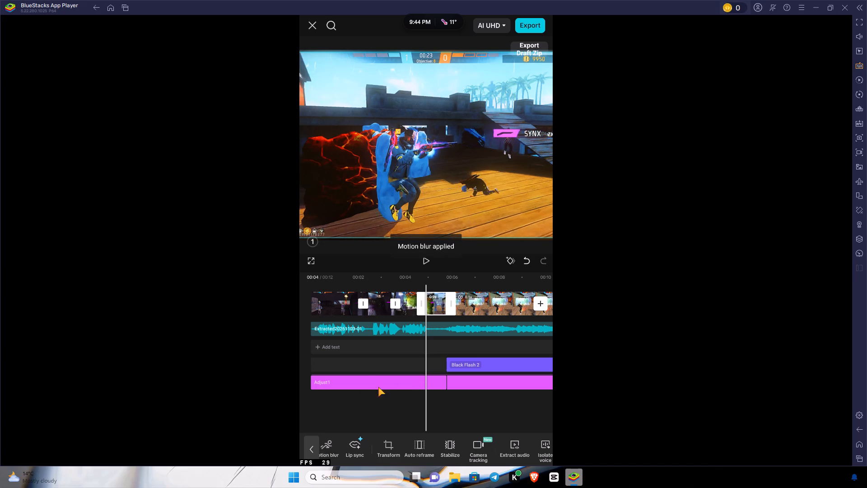
click(330, 444)
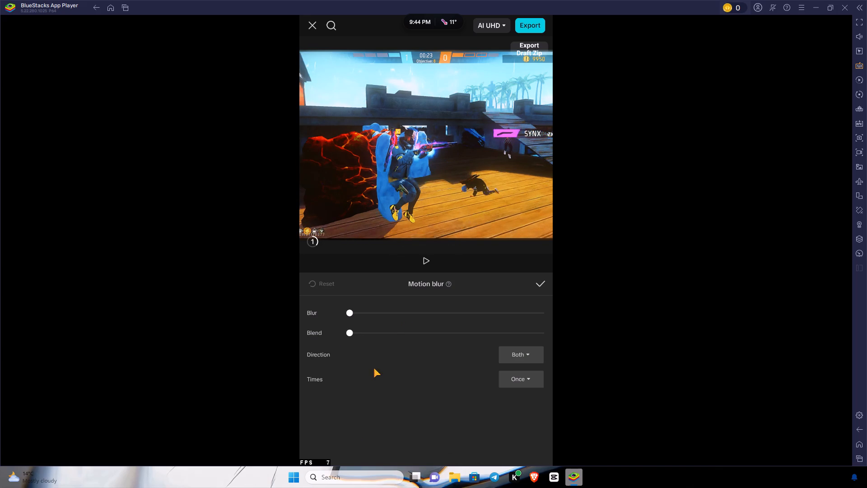
click(415, 308)
click(419, 313)
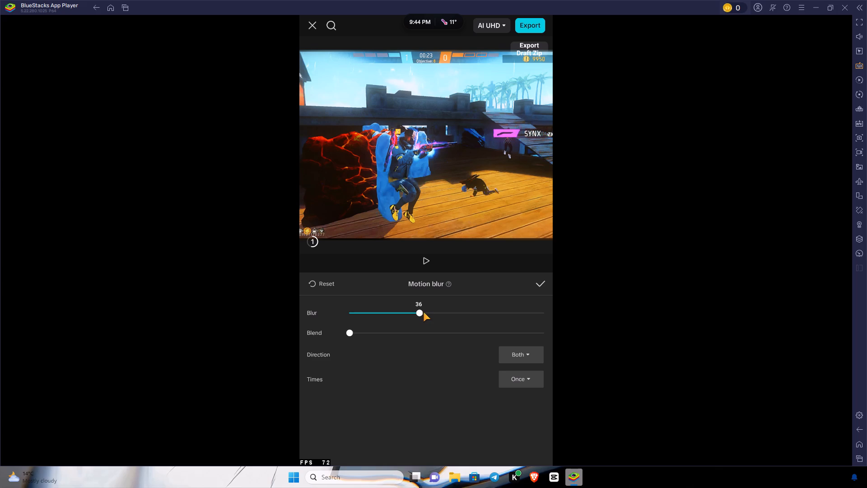
click(423, 312)
click(424, 311)
click(426, 311)
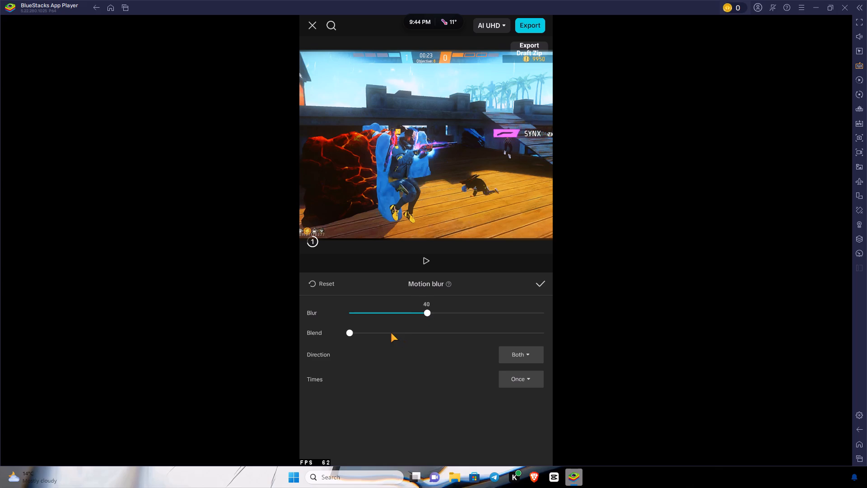
click(390, 333)
click(513, 383)
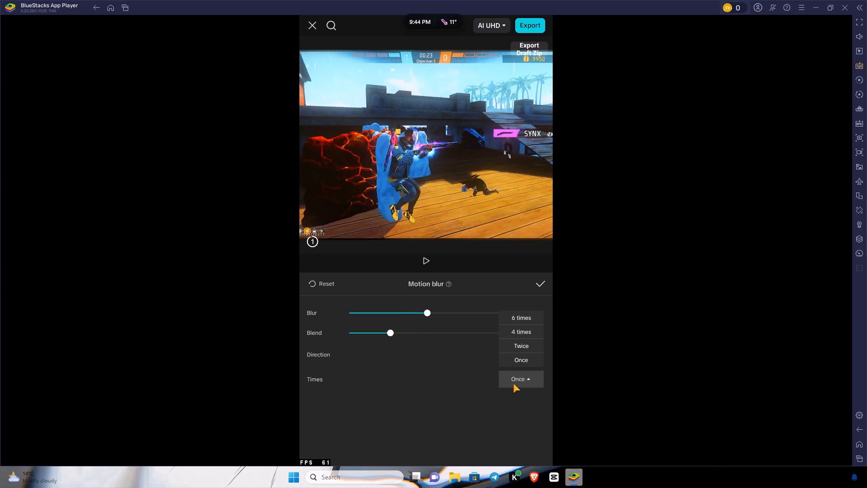
click(523, 346)
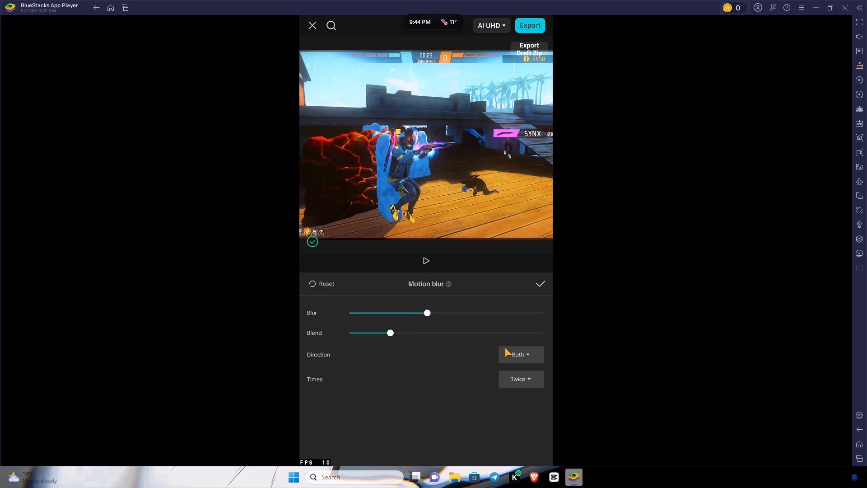
click(539, 286)
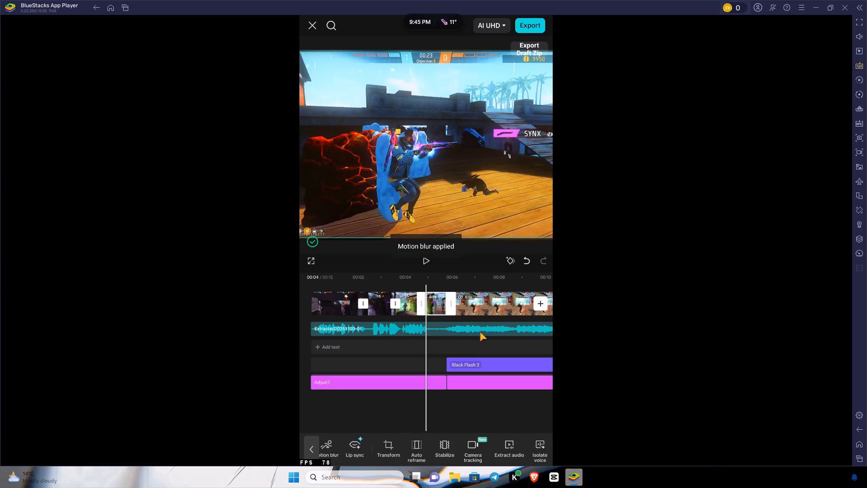
Apply motion blur to the slow-motion clip above the Black Flash 2 effect with Blur 40, Blend 20 and Times set to Twice.
click(471, 305)
click(380, 447)
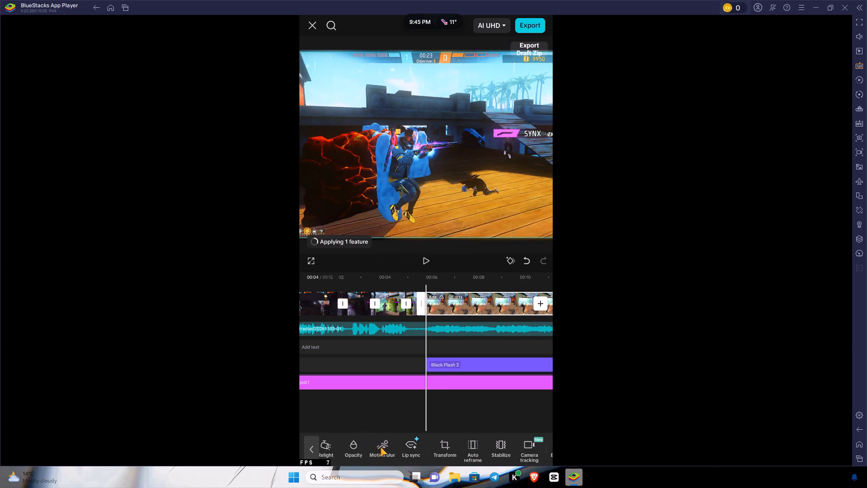
click(400, 312)
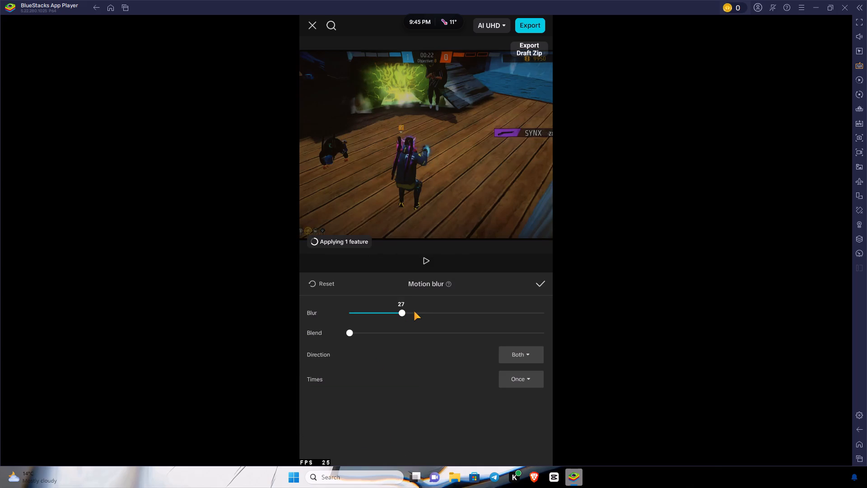
click(414, 311)
click(421, 311)
click(422, 311)
click(426, 311)
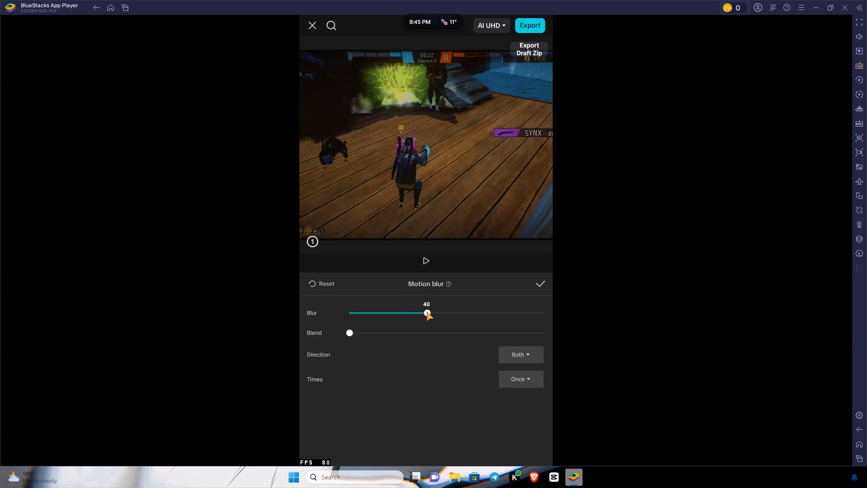
click(378, 335)
click(388, 330)
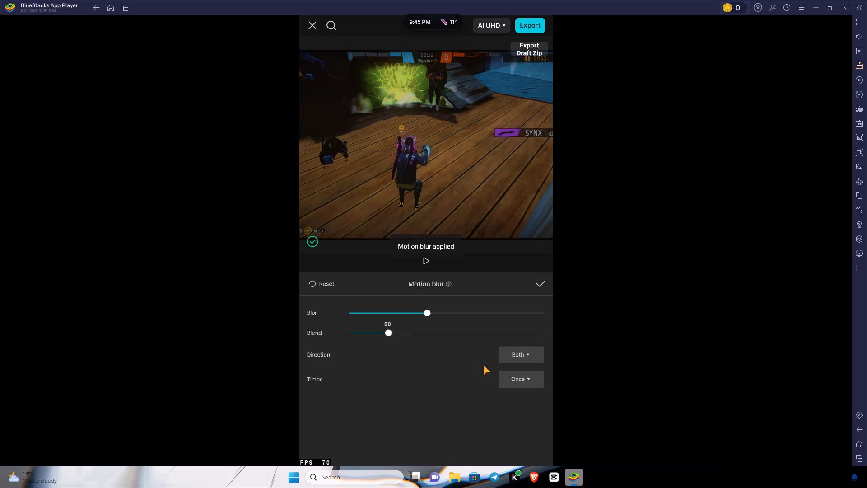
click(507, 383)
click(522, 342)
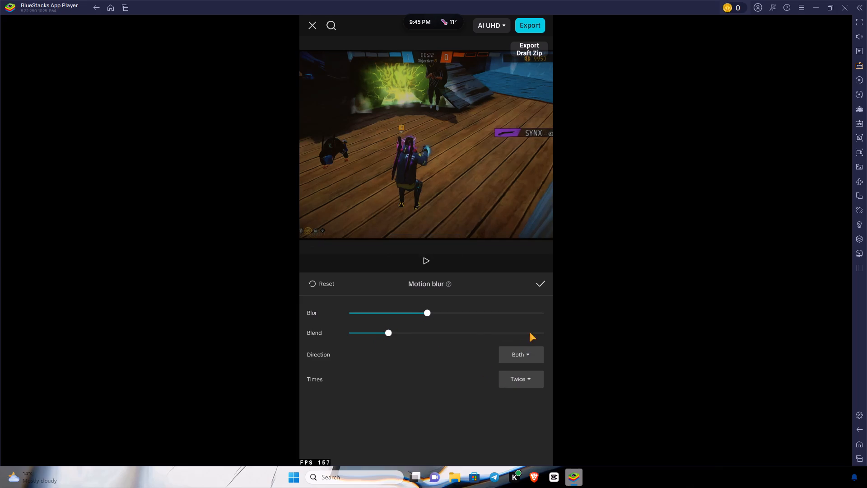
click(540, 278)
click(445, 406)
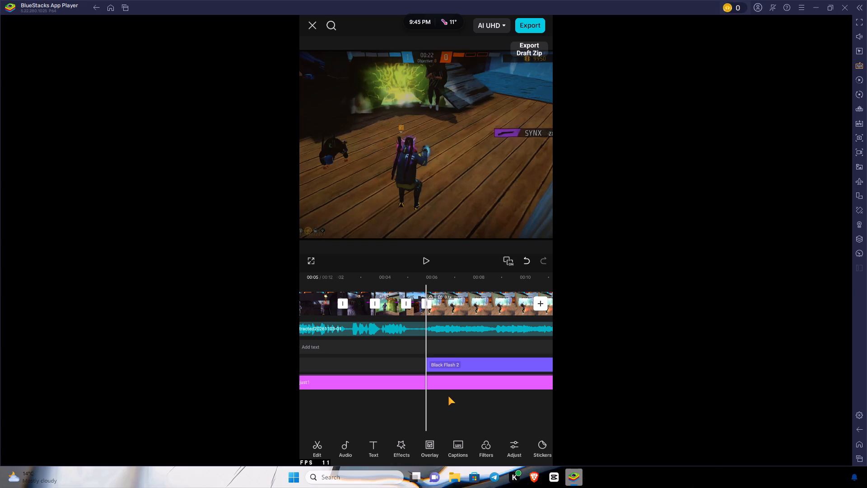
Add a new text element at the very start of the timeline.
drag(401, 408, 429, 410)
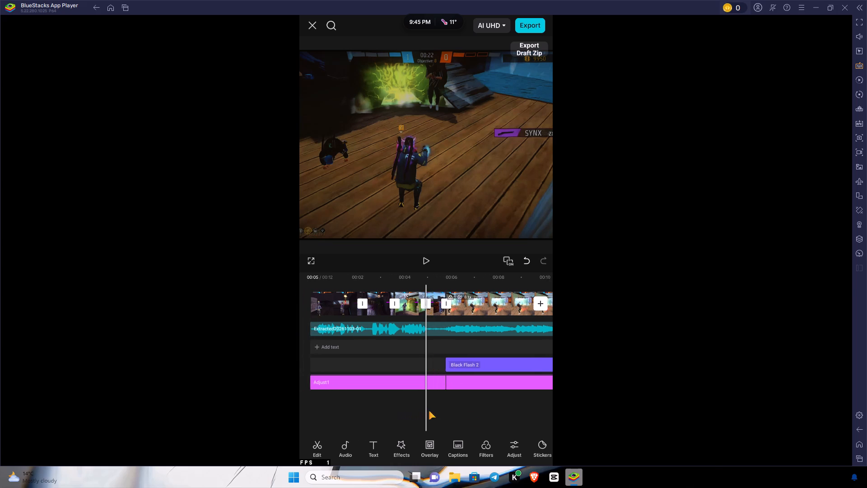
drag(429, 410, 513, 419)
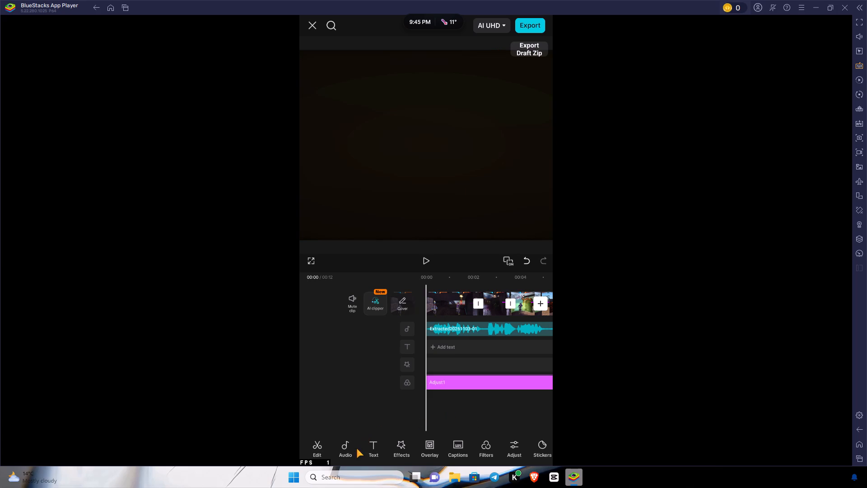
click(371, 445)
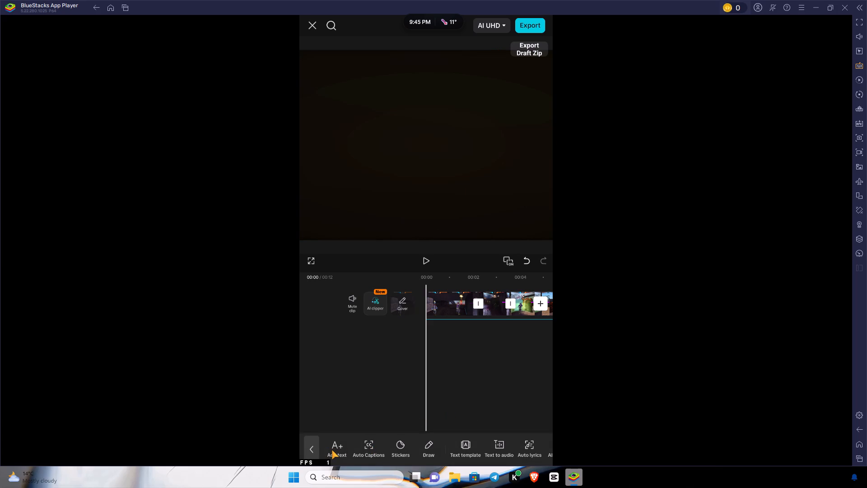
click(332, 450)
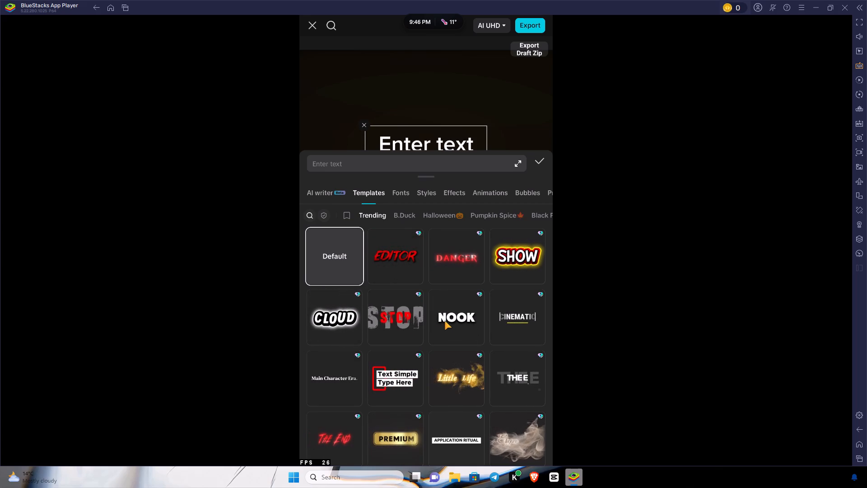
Browse the trending text templates and close the text editor with the text left empty.
scroll(457, 340, down, 2)
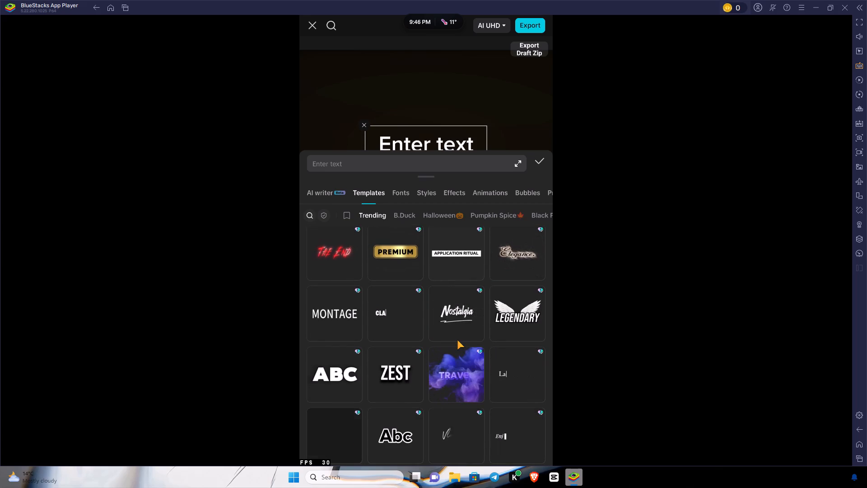
click(540, 158)
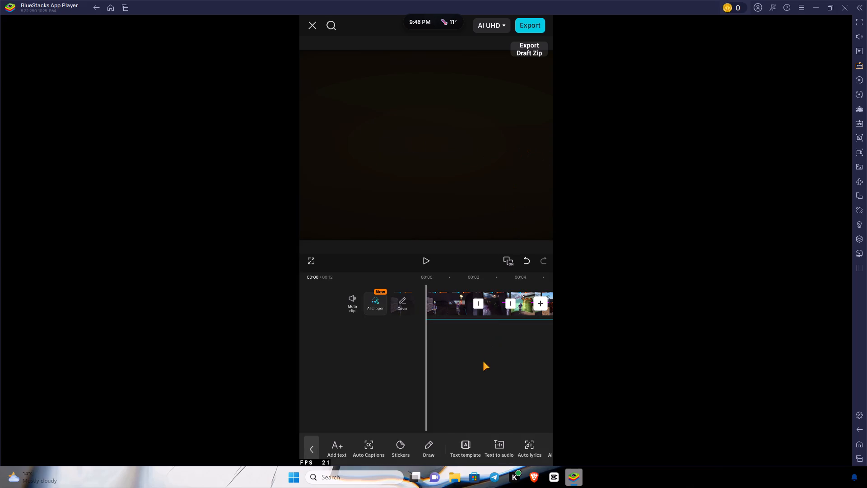
Export the video with AI ultra HD at 1080p, 60 fps and 100 Mbps bitrate, saving it to the device.
click(485, 29)
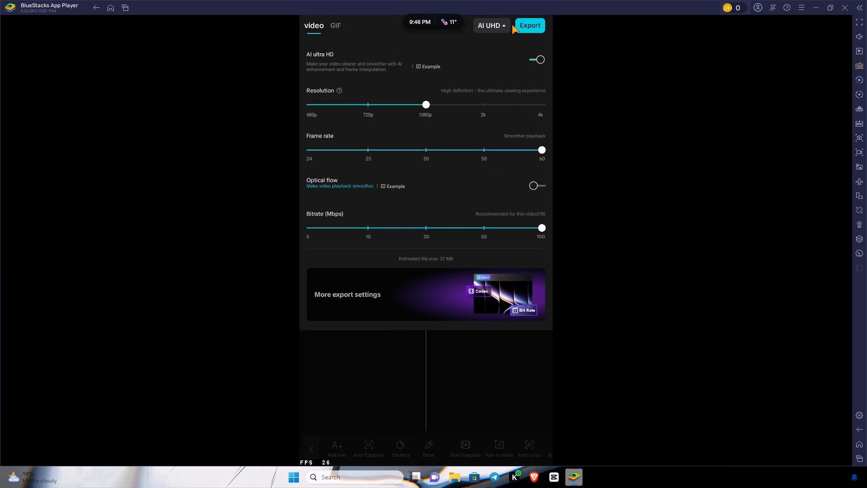
click(531, 25)
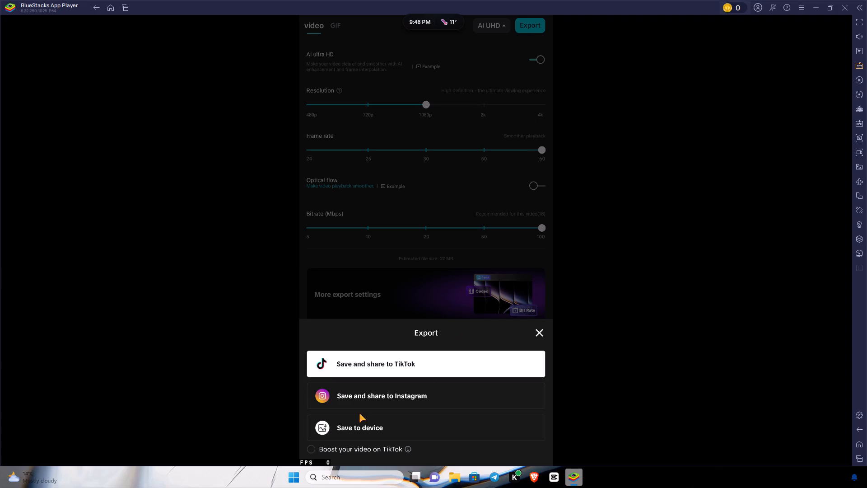
click(357, 424)
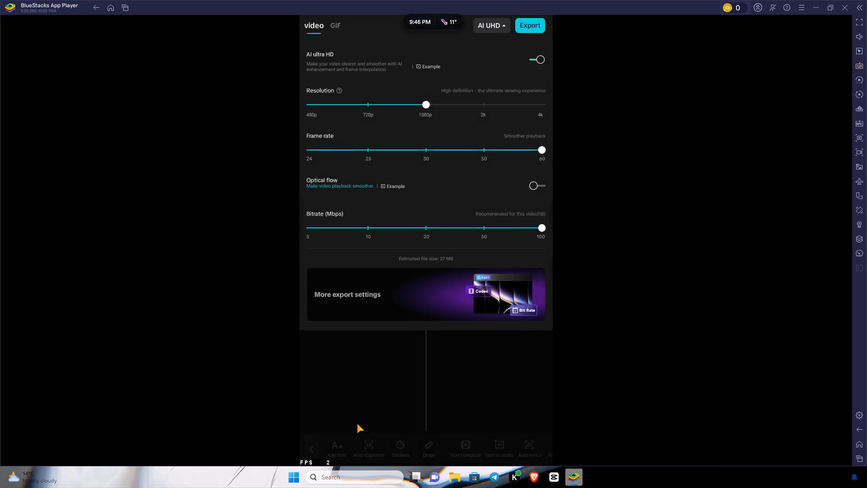
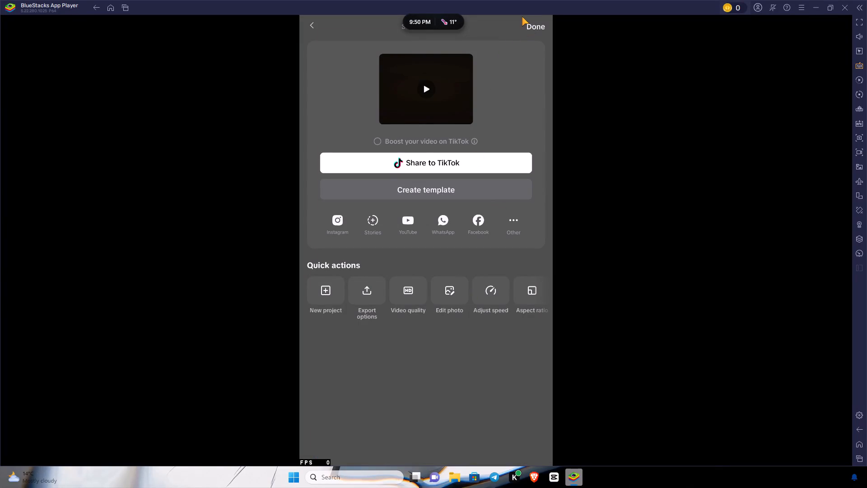
Leave the finished export screen and close CapCut from the running apps.
click(536, 19)
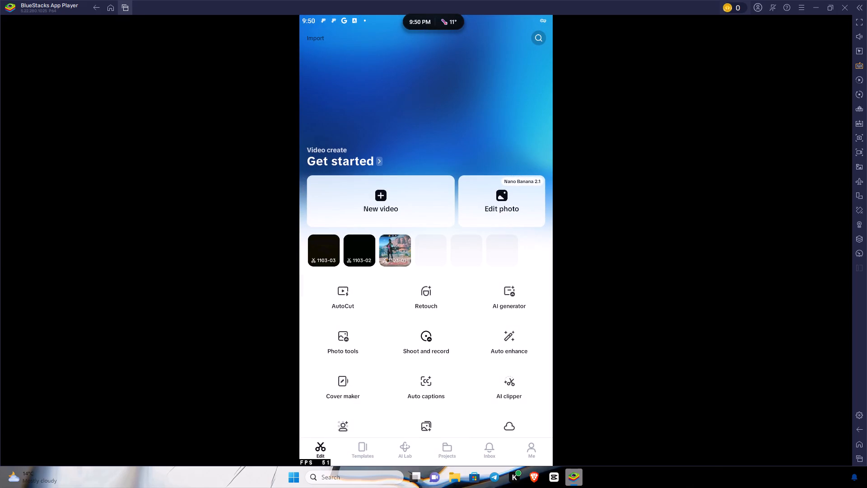
click(118, 6)
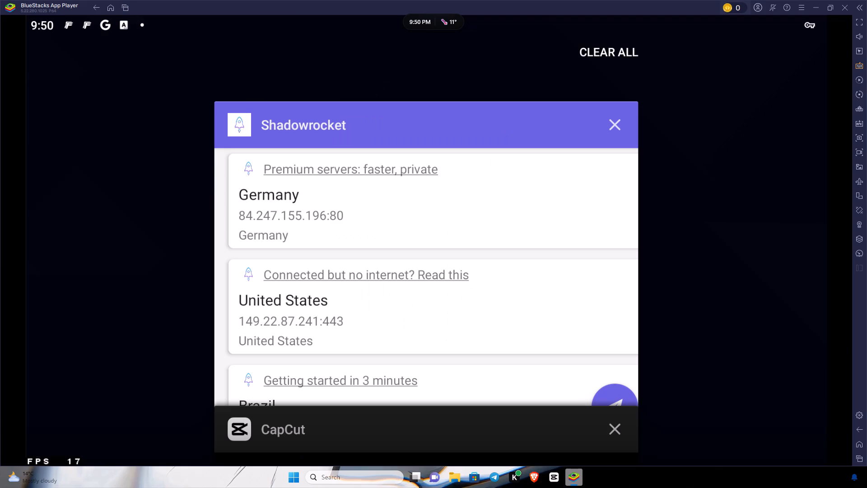
click(618, 427)
Disconnect the VPN in Shadowrocket and close the app.
click(559, 257)
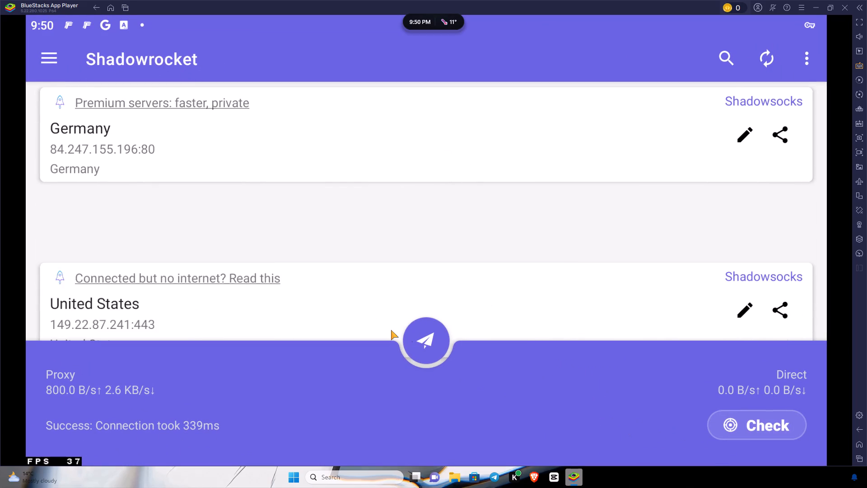
click(419, 334)
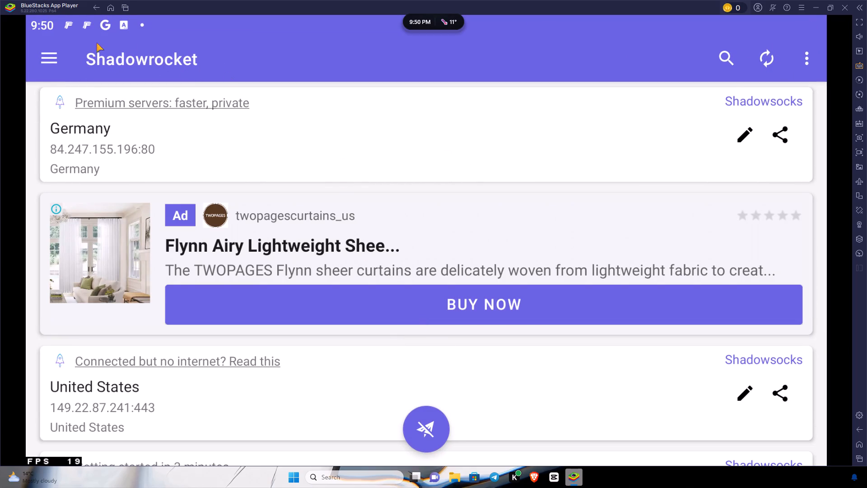
click(130, 9)
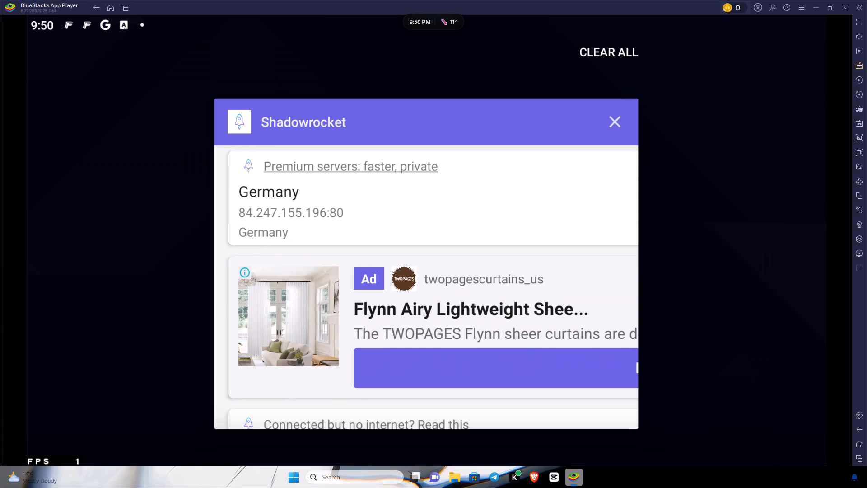
click(613, 113)
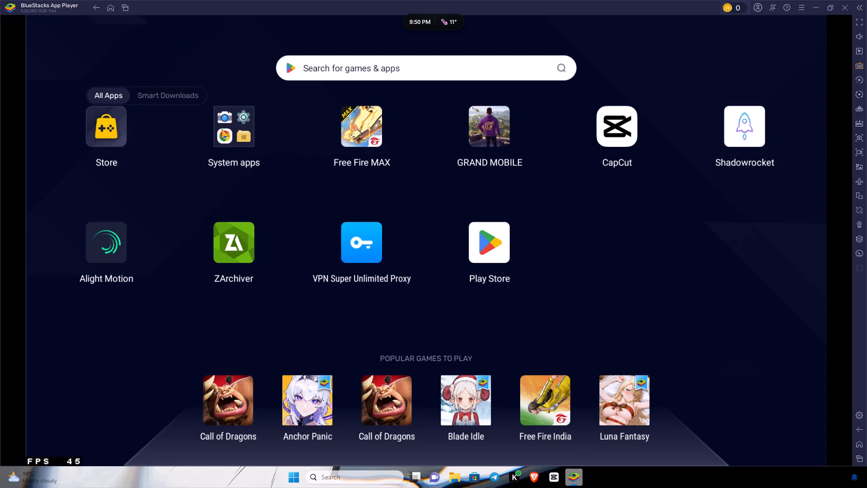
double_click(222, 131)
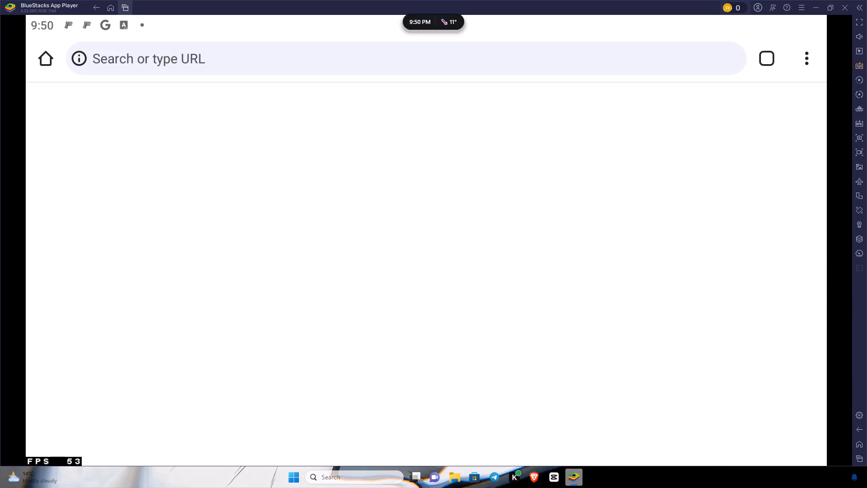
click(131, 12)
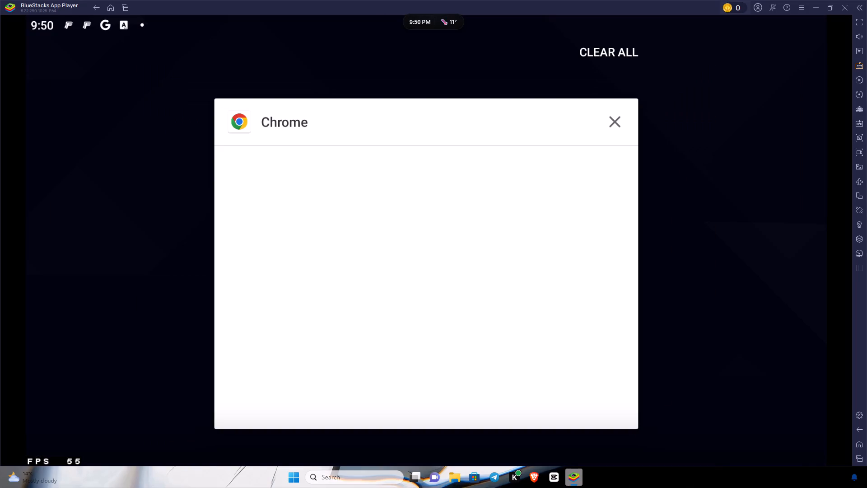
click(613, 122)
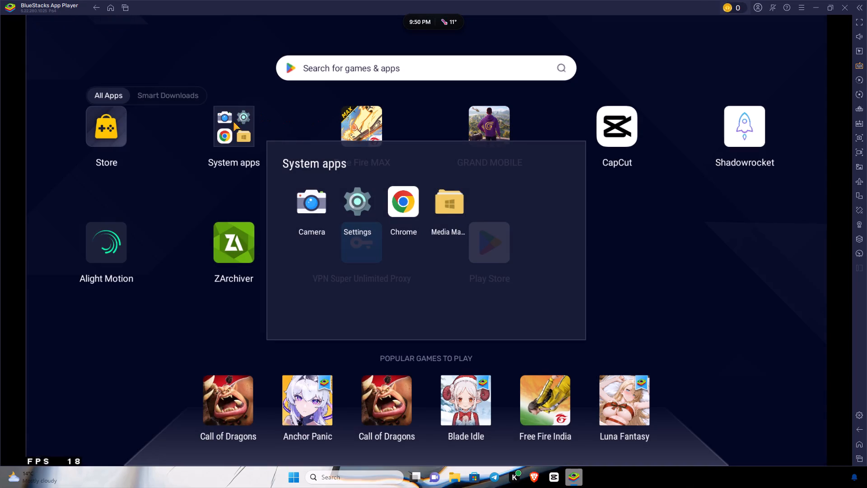
In Media Manager, start exporting lv_0_20261103214623.mp4 to Windows and browse to the D: drive for the destination.
click(450, 204)
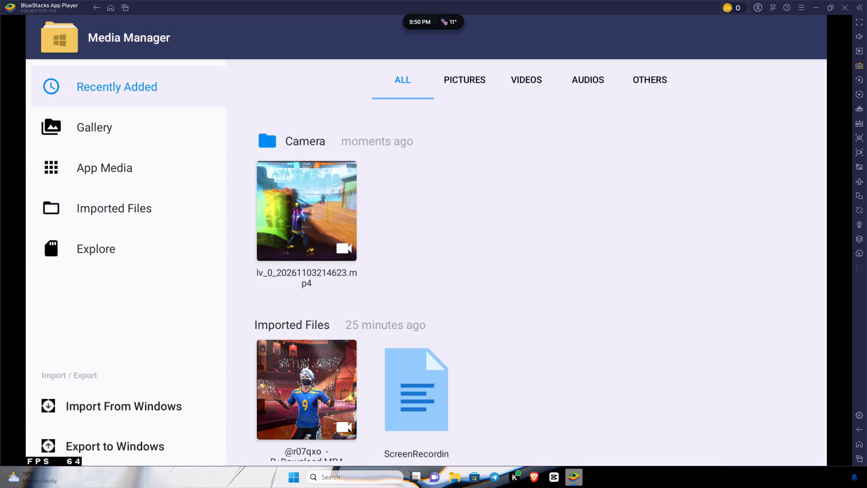
right_click(331, 211)
click(331, 211)
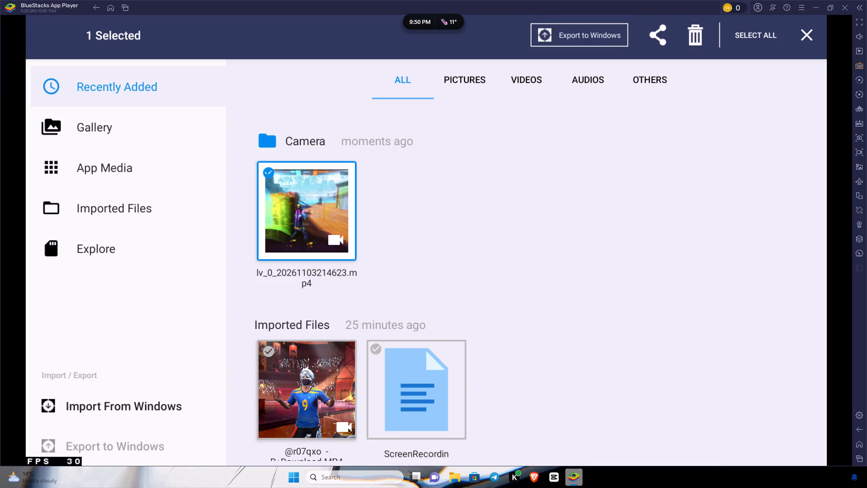
double_click(559, 33)
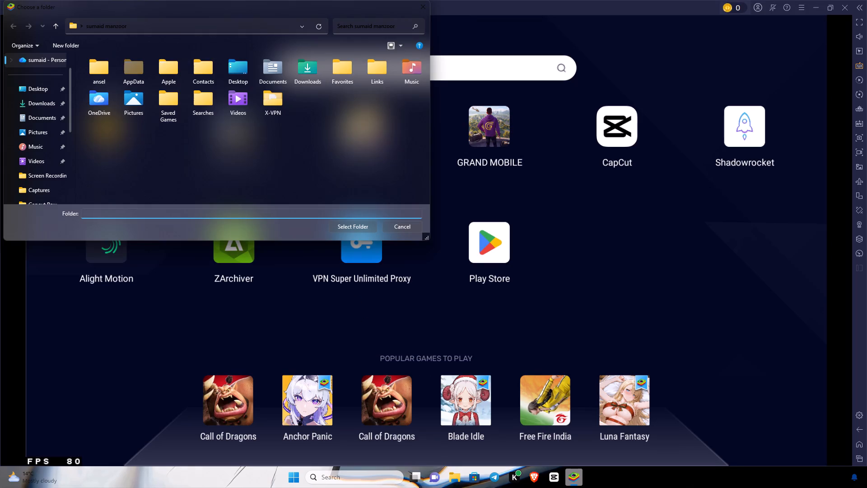
scroll(54, 144, down, 5)
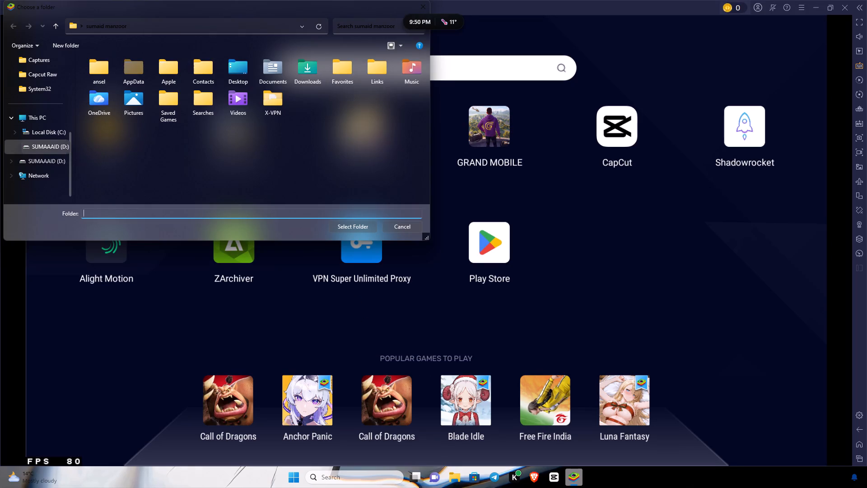
click(54, 160)
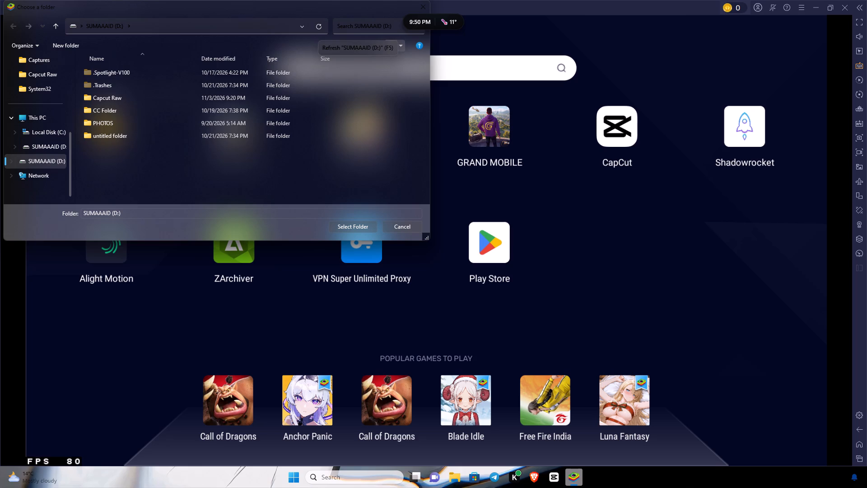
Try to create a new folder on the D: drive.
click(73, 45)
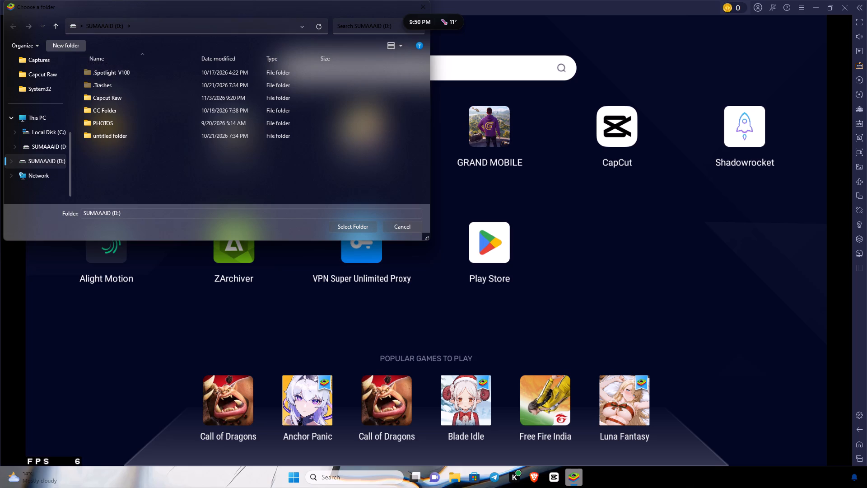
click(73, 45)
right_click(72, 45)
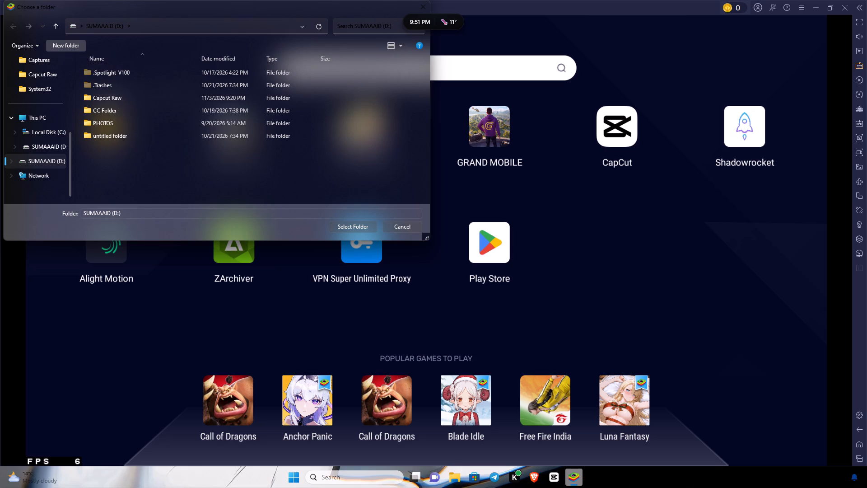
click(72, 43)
Choose the Capcut Raw folder on the D: drive as the video's export destination.
scroll(122, 83, down, 2)
click(132, 102)
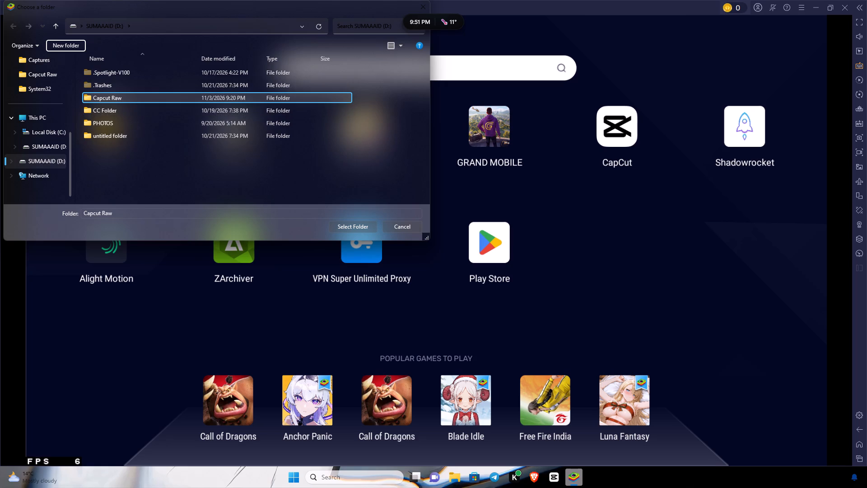
key(Return)
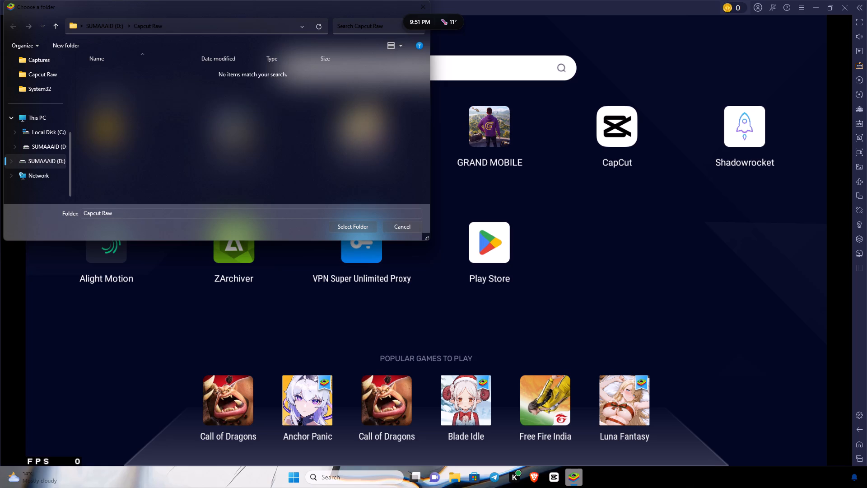
click(365, 225)
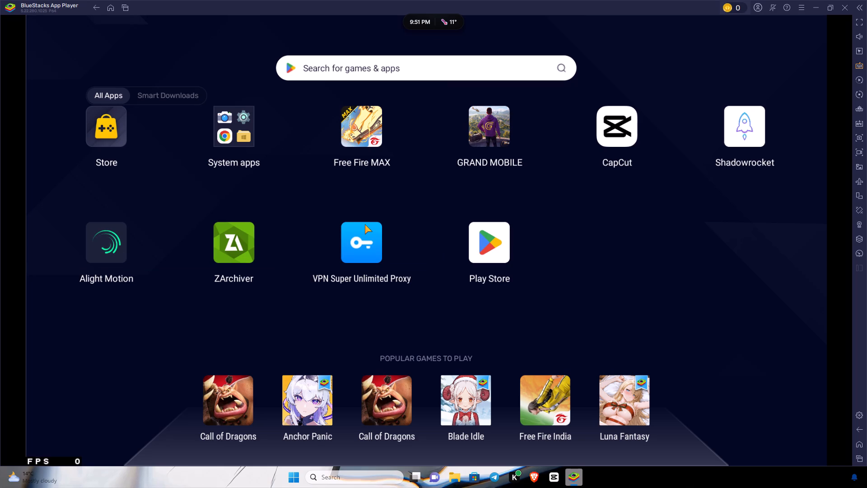
Switch to File Explorer with BlueStacks minimized and look for the exported video in the Capcut Raw folder.
click(447, 481)
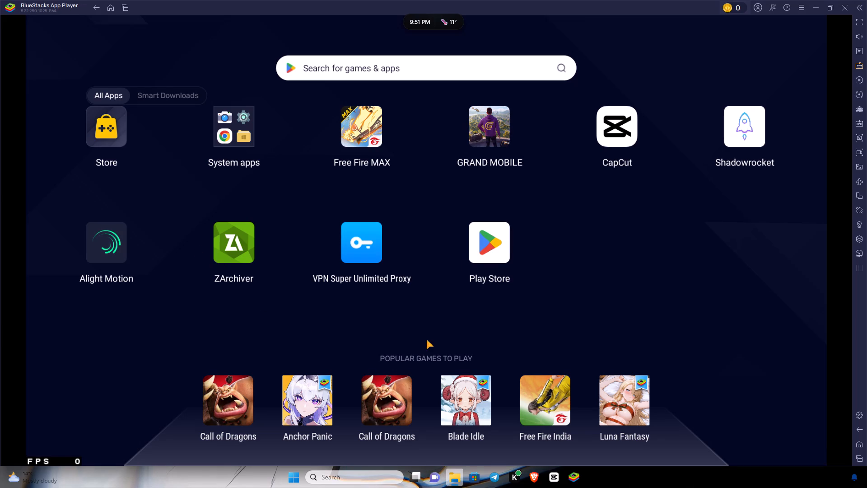
click(814, 6)
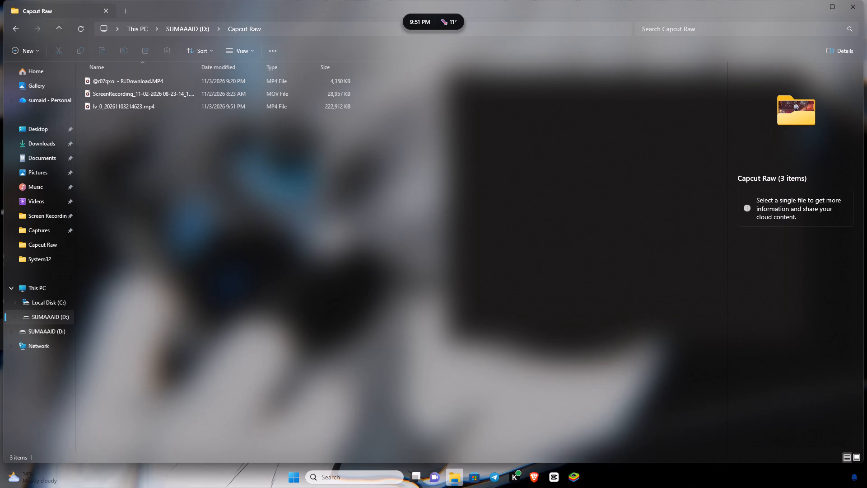
scroll(120, 138, down, 1)
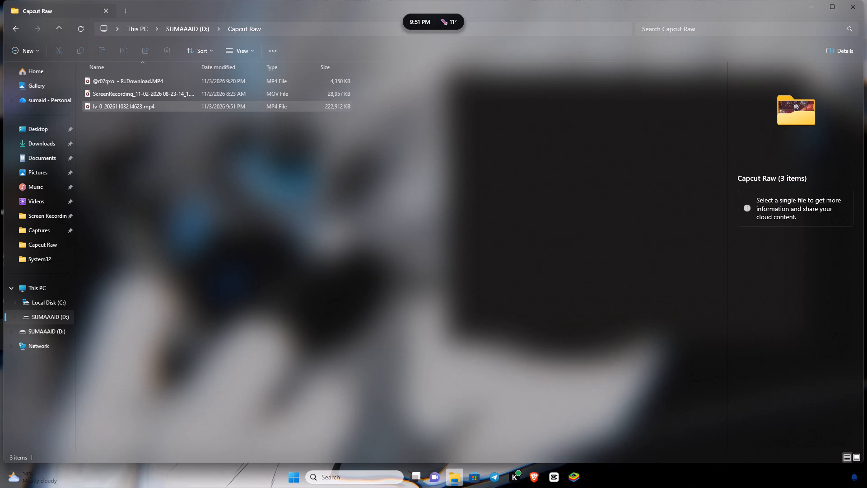